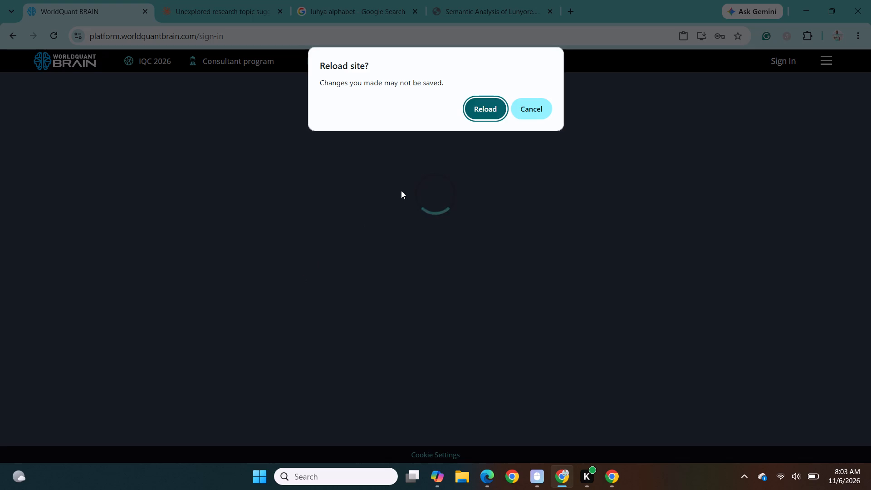
Confirm reloading the WorldQuant BRAIN site.
left_click(474, 105)
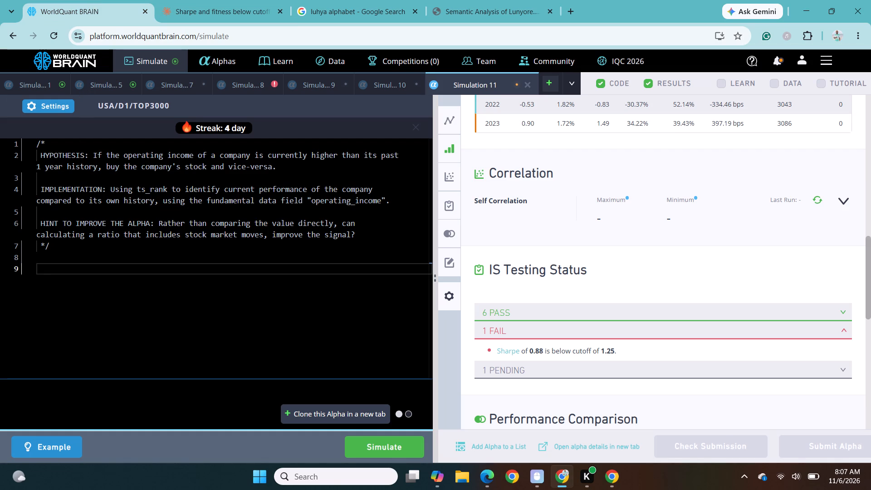
left_click(51, 269)
right_click(51, 269)
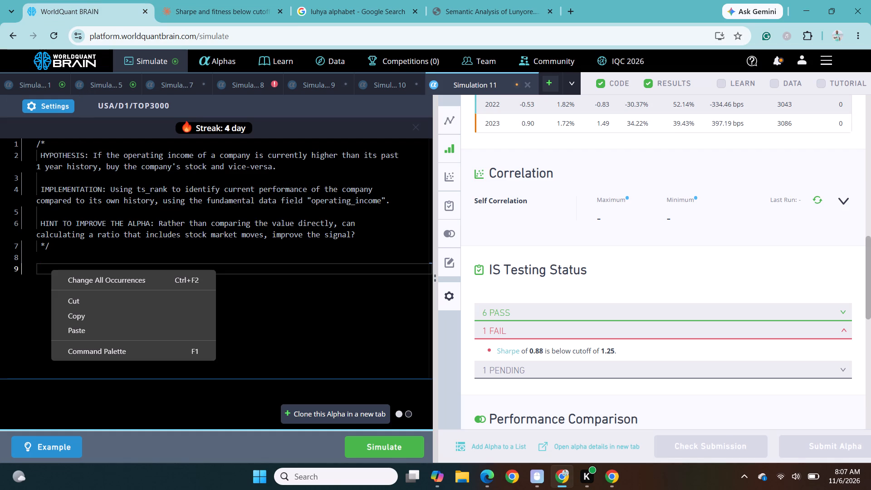
left_click(83, 328)
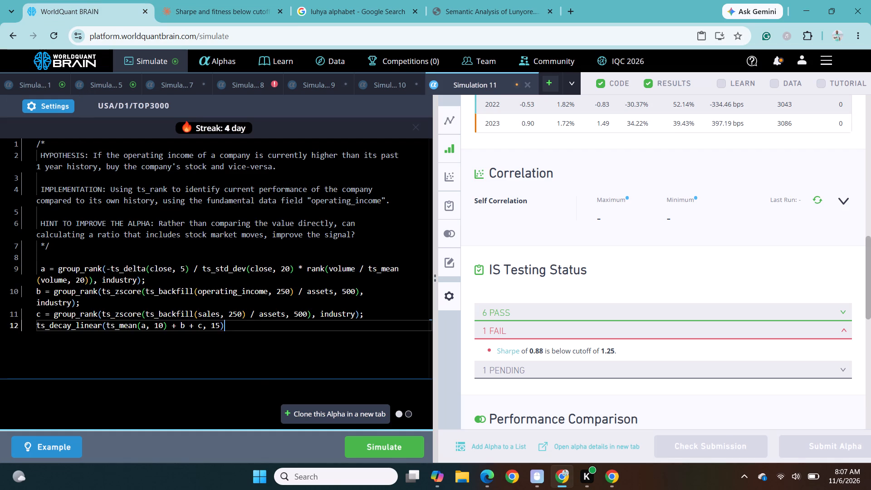
left_click(384, 447)
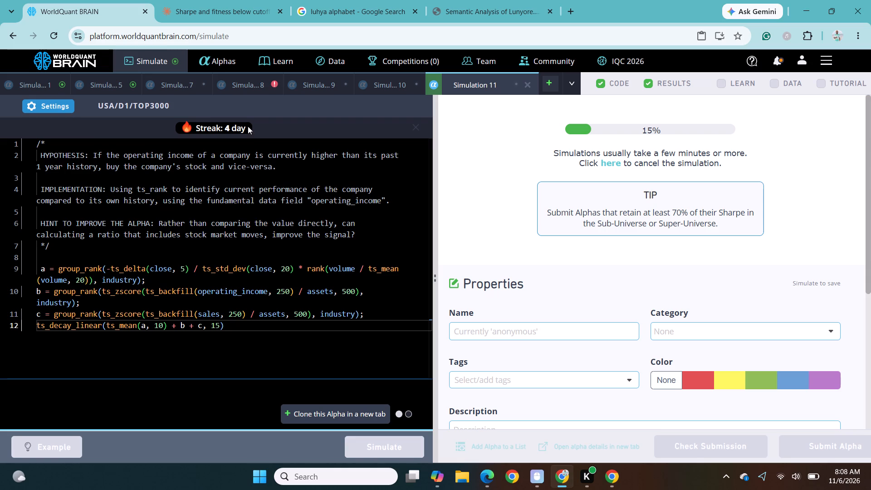
Close the Simulation 8 and Simulation 7 tabs, discarding their unsimulated code.
left_click(258, 79)
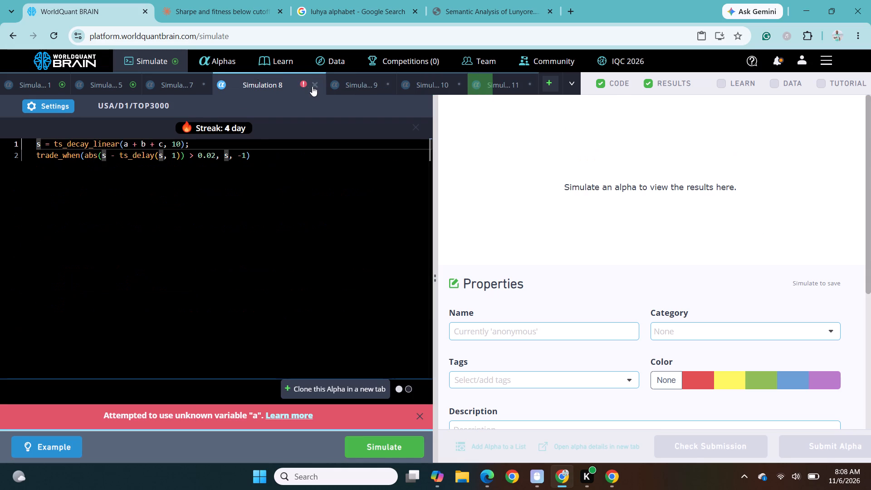
left_click(314, 82)
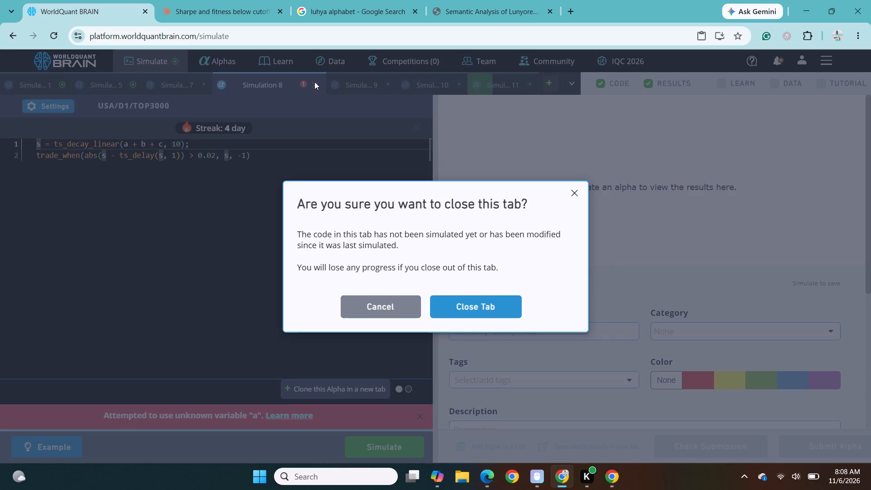
left_click(484, 298)
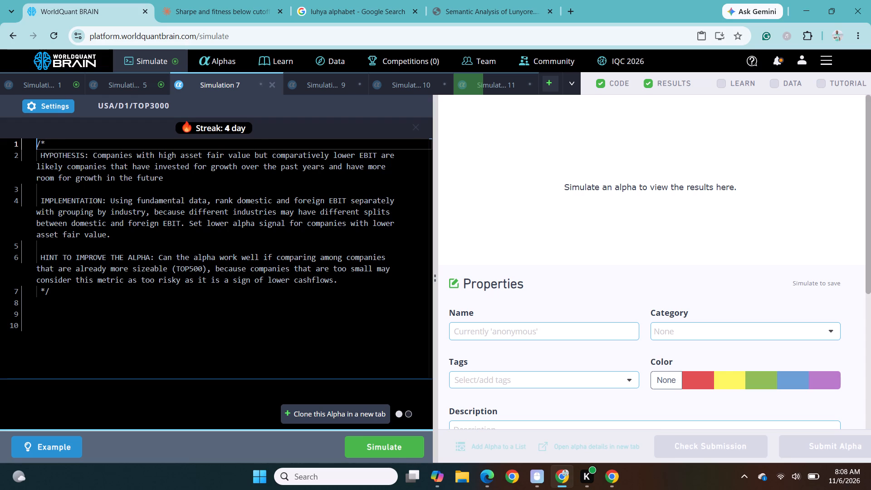
scroll(229, 259, "up", 1)
scroll(229, 255, "down", 1)
scroll(200, 200, "up", 1)
left_click(271, 78)
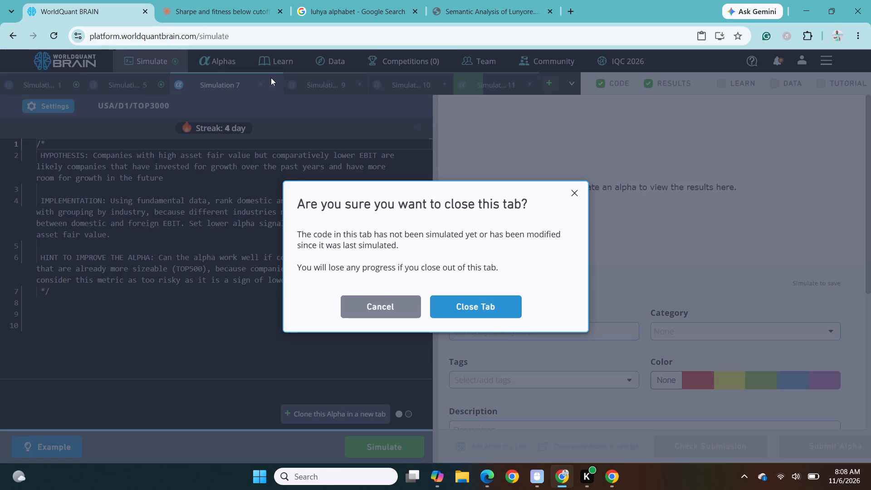
left_click(474, 308)
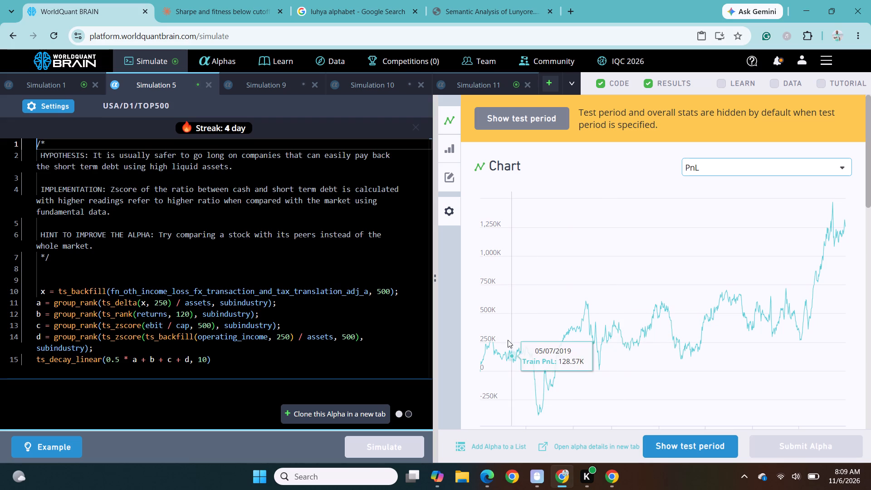
Open Simulation 11's new results and reveal the test period to examine the yearly figures and IS Testing Status.
left_click(489, 85)
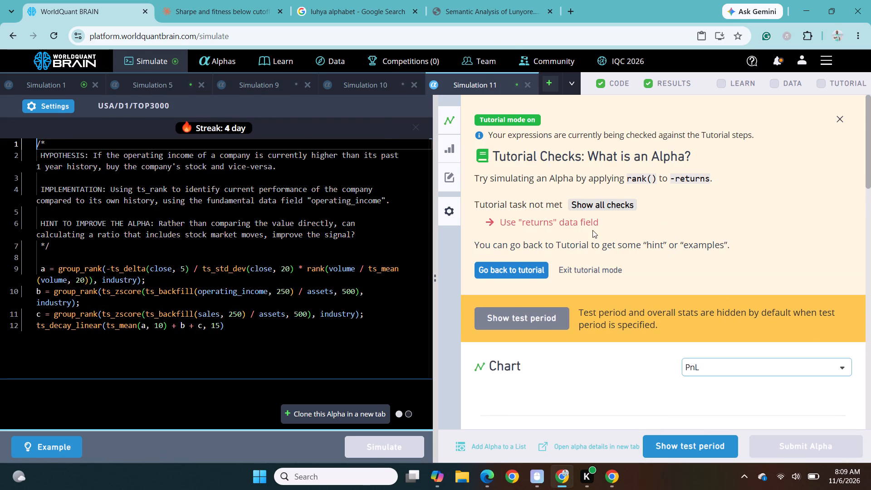
scroll(592, 230, "down", 4)
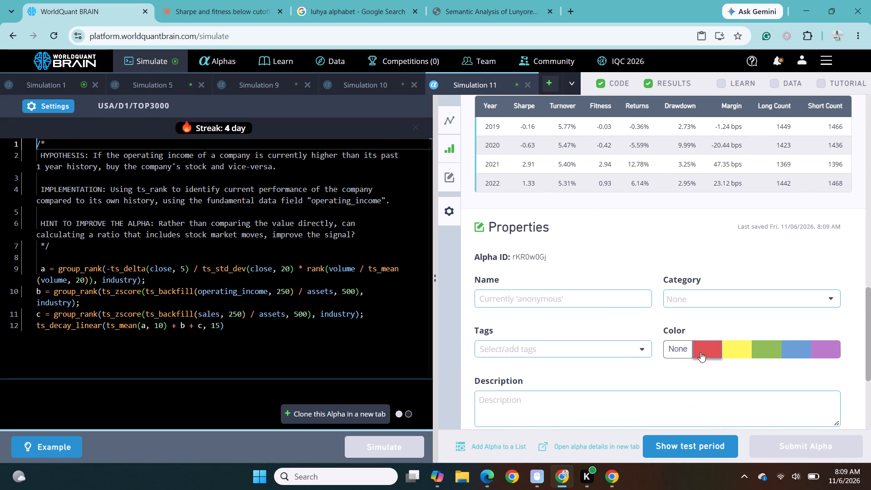
left_click(684, 450)
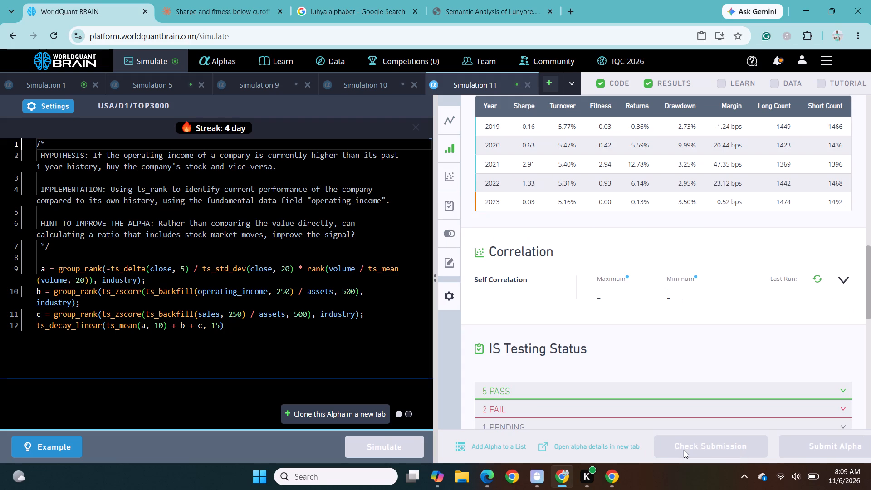
Expand the failed checks in Simulation 11's IS Testing Status to read which cutoffs are missed.
left_click(688, 410)
scroll(688, 410, "down", 1)
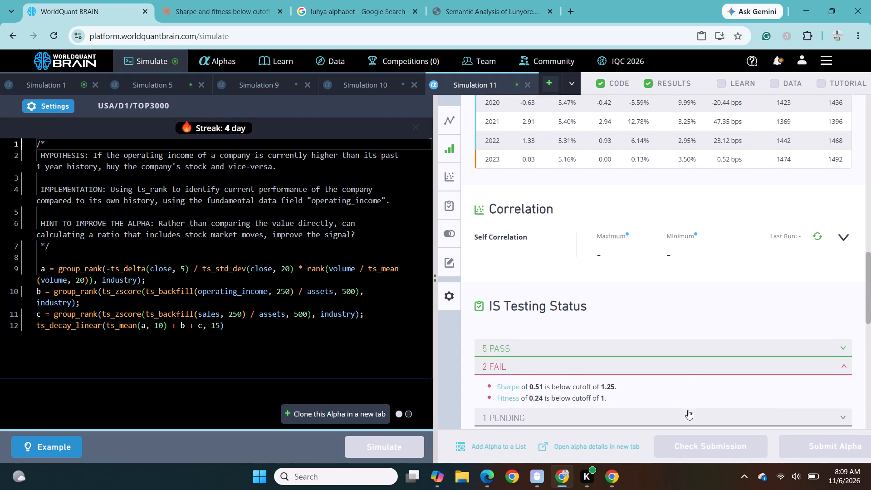
scroll(688, 410, "down", 1)
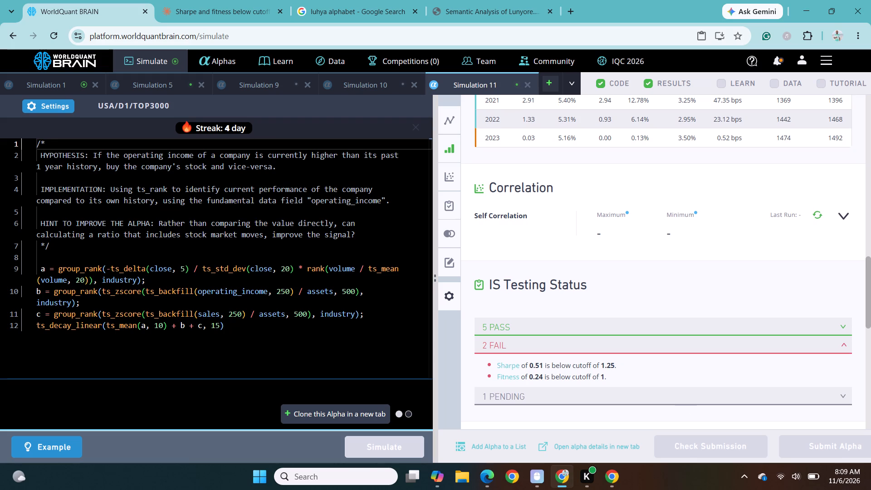
Set Simulation 11's Neutralization to None, apply the settings and run the simulation again.
left_click(49, 103)
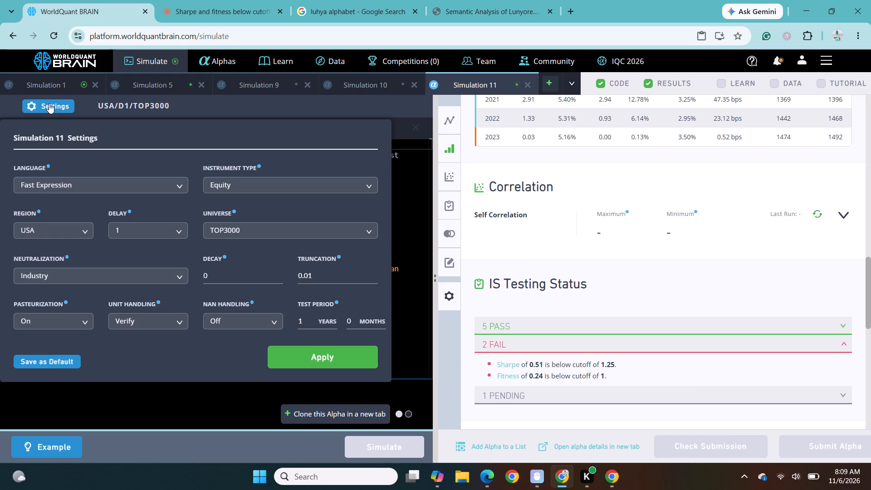
left_click(180, 276)
left_click(134, 295)
left_click(309, 354)
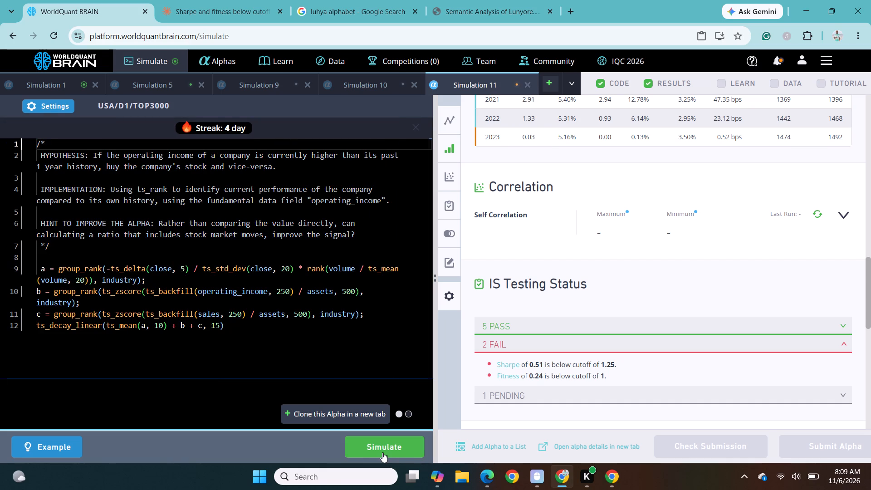
left_click(382, 452)
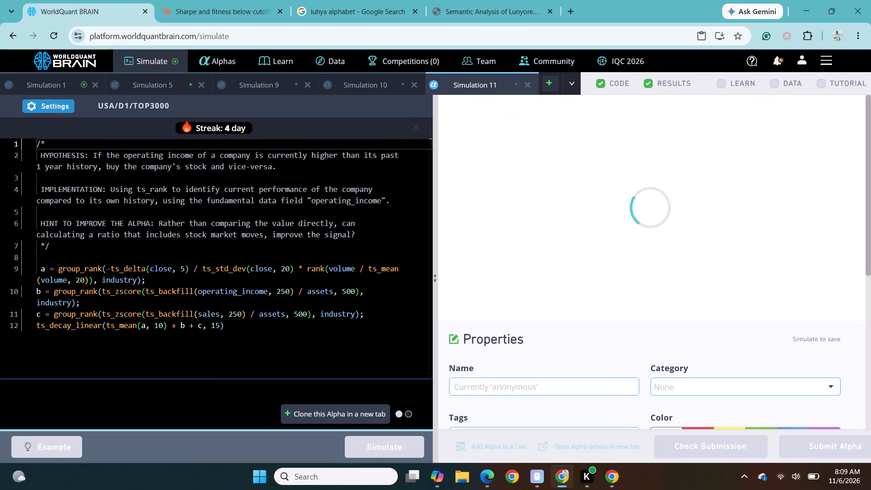
Open Simulation 1's results, reveal the test period and examine the yearly figures and the failed IS Testing Status checks.
left_click(65, 83)
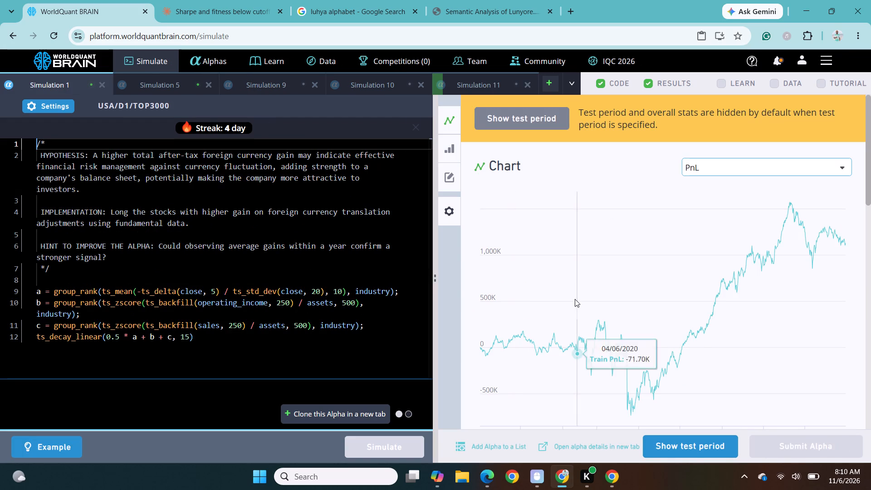
left_click(691, 449)
scroll(676, 407, "down", 1)
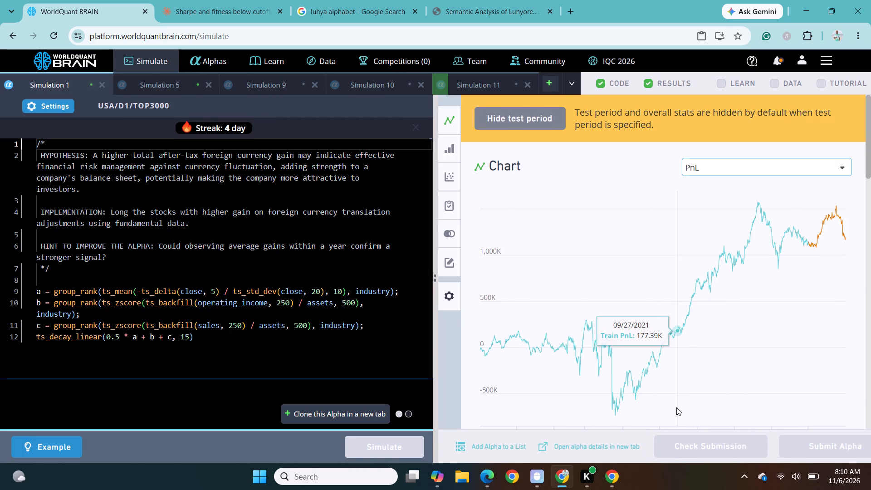
scroll(676, 407, "down", 5)
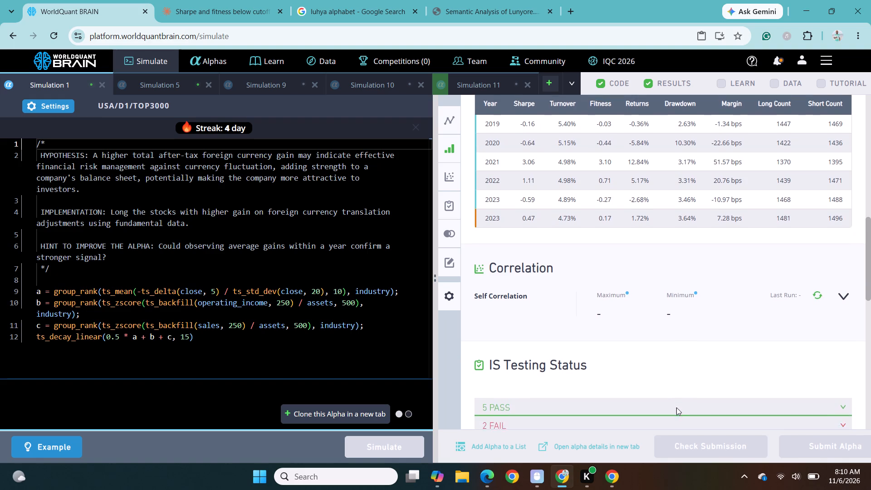
scroll(676, 407, "down", 2)
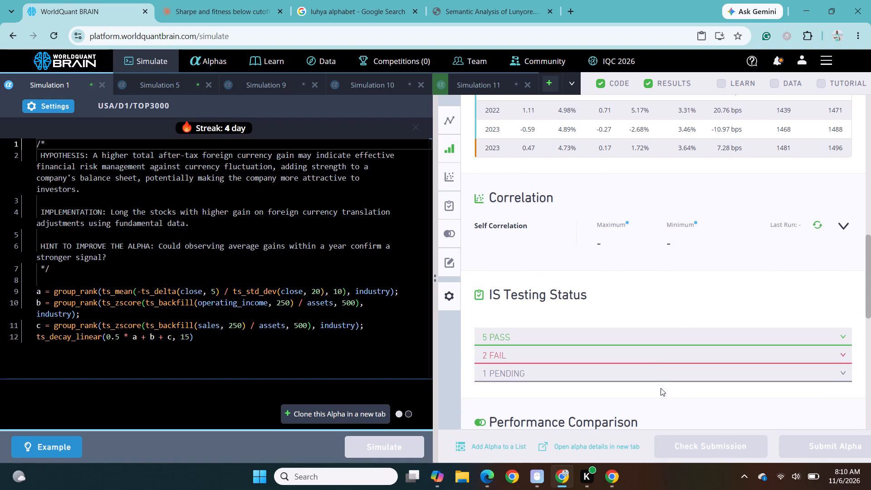
left_click(649, 353)
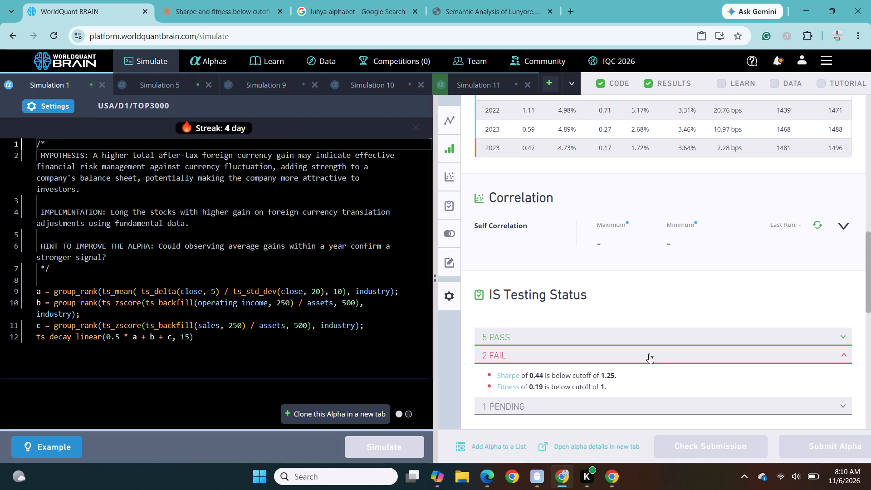
scroll(649, 353, "down", 1)
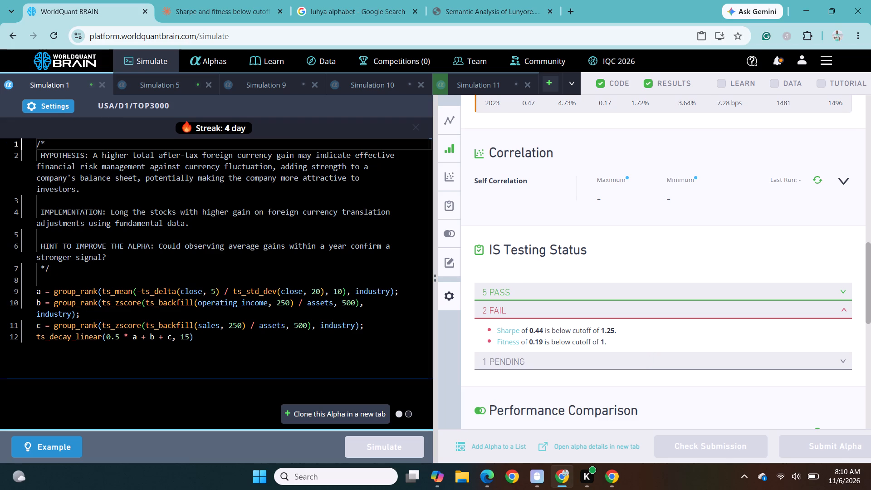
scroll(358, 291, "up", 2)
scroll(279, 250, "up", 2)
Open Simulation 5's results, reveal the test period and examine its failed IS Testing Status checks.
left_click(153, 81)
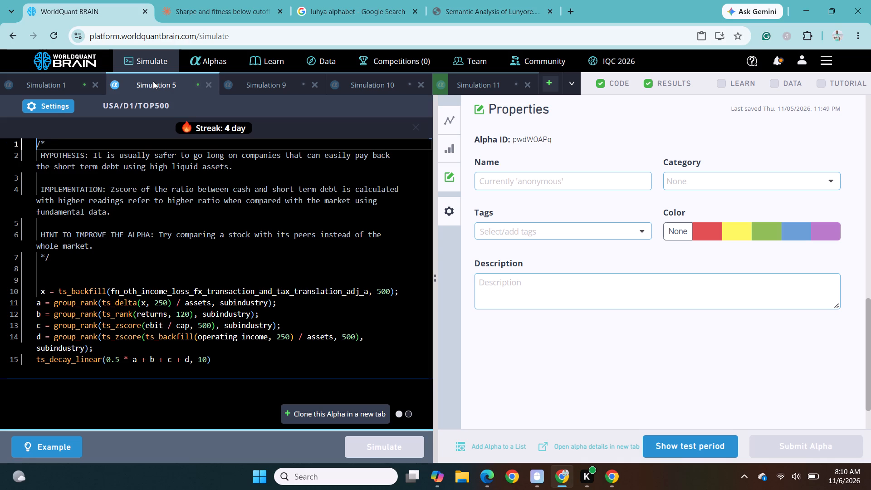
left_click(691, 451)
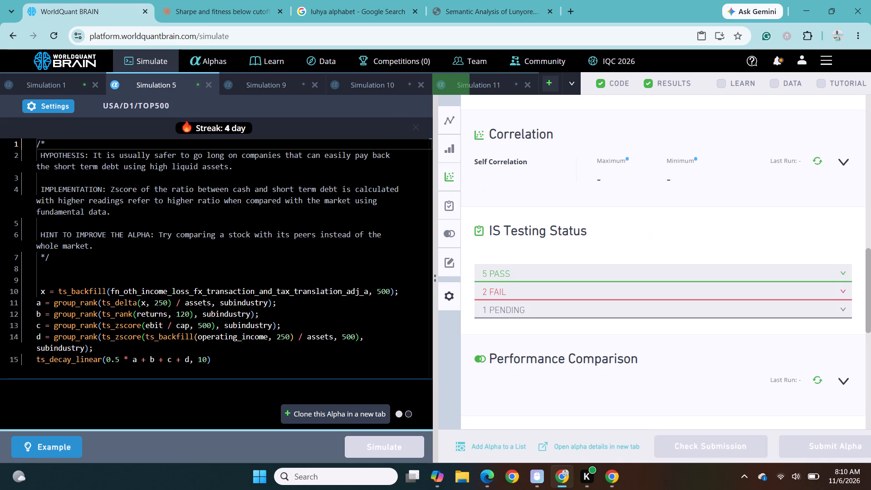
left_click(619, 293)
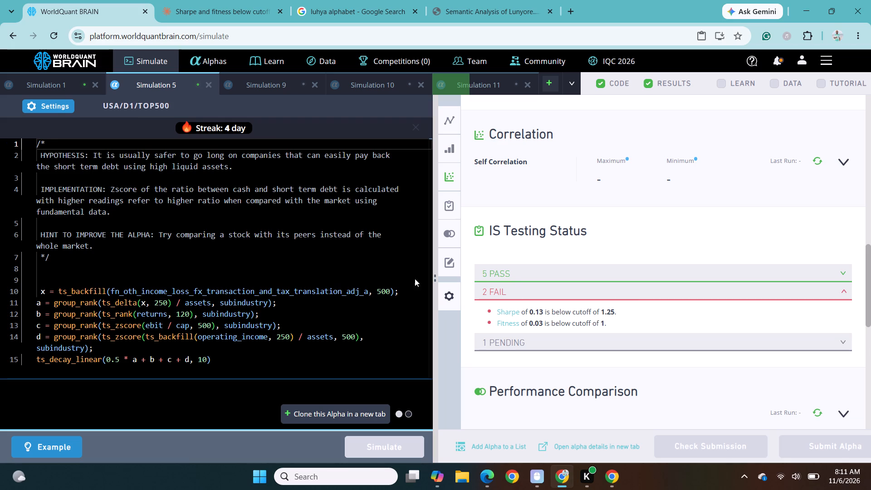
Return to Simulation 1, set Decay to 0, Truncation to 0.01 and Neutralization to None, apply the settings and run the simulation.
left_click(69, 88)
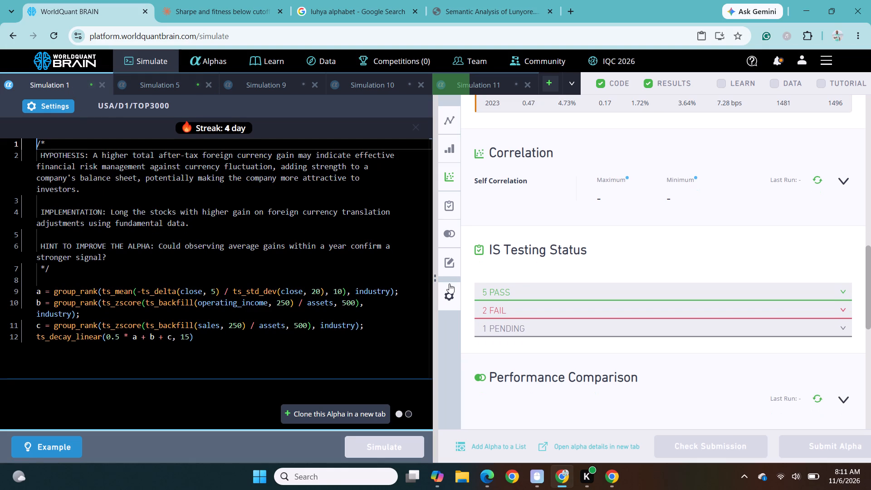
left_click(522, 309)
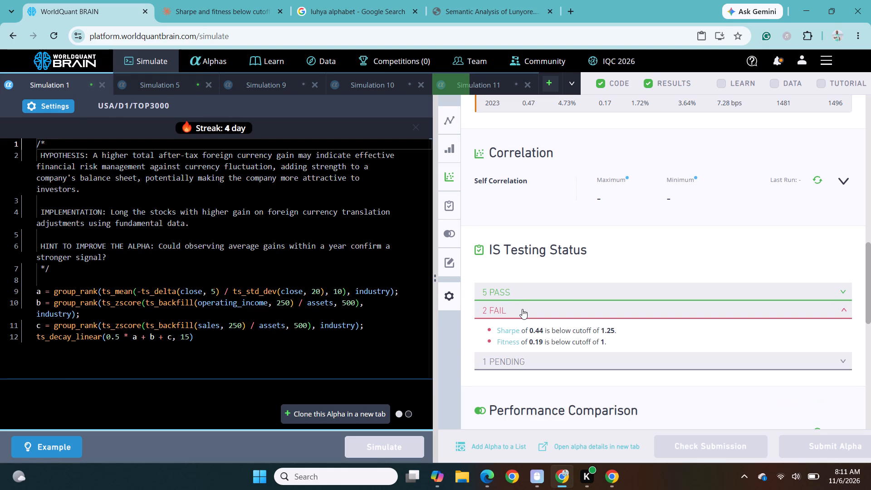
left_click(50, 103)
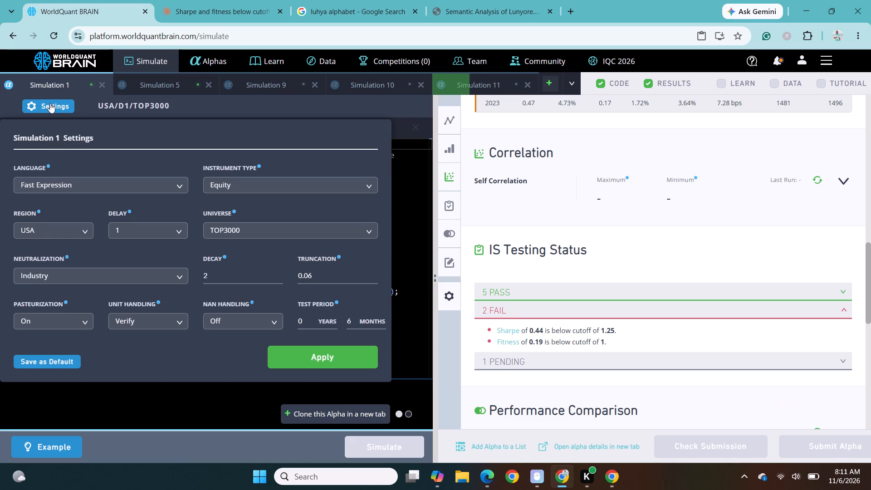
left_click(225, 275)
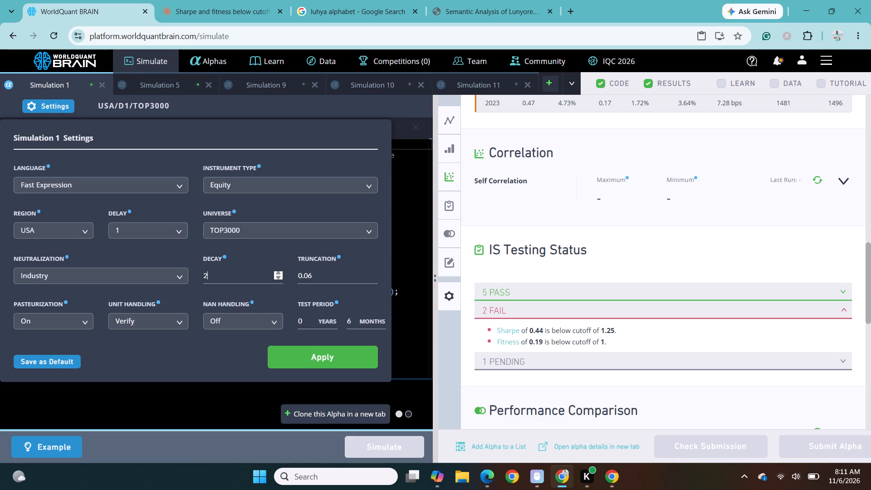
key("BackSpace")
key("0")
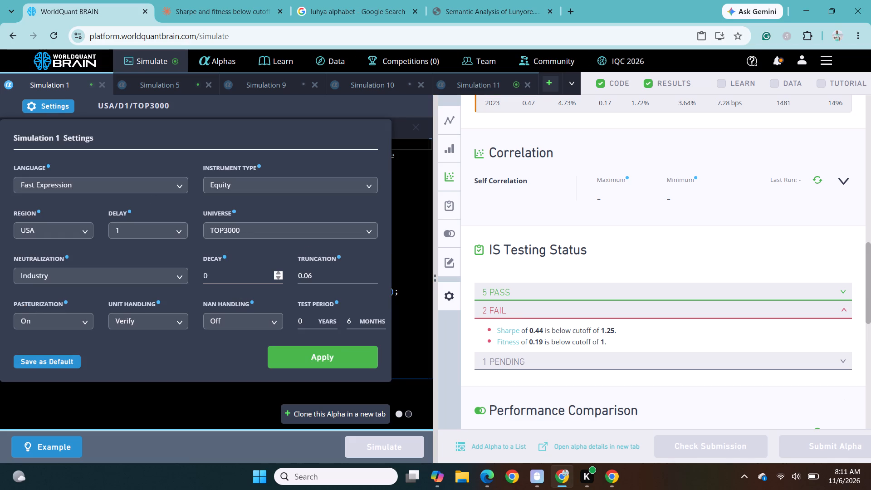
left_click(319, 283)
left_click(319, 277)
key("BackSpace")
key("1")
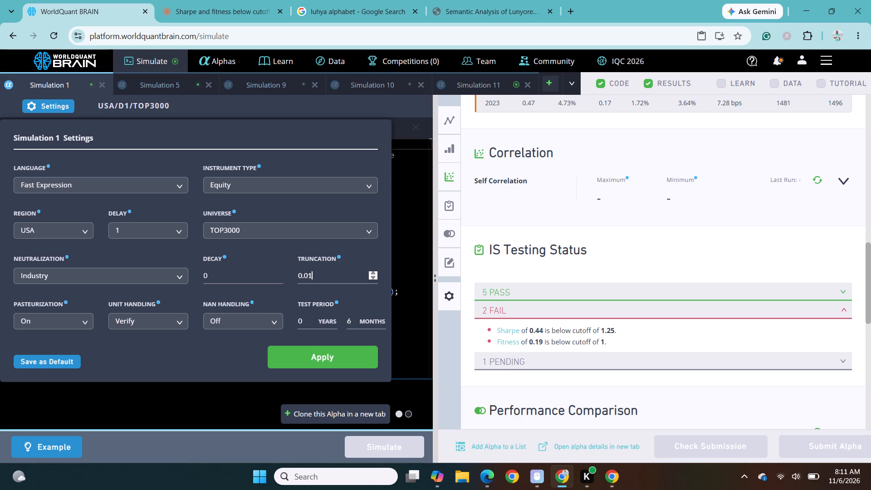
left_click(177, 281)
left_click(142, 289)
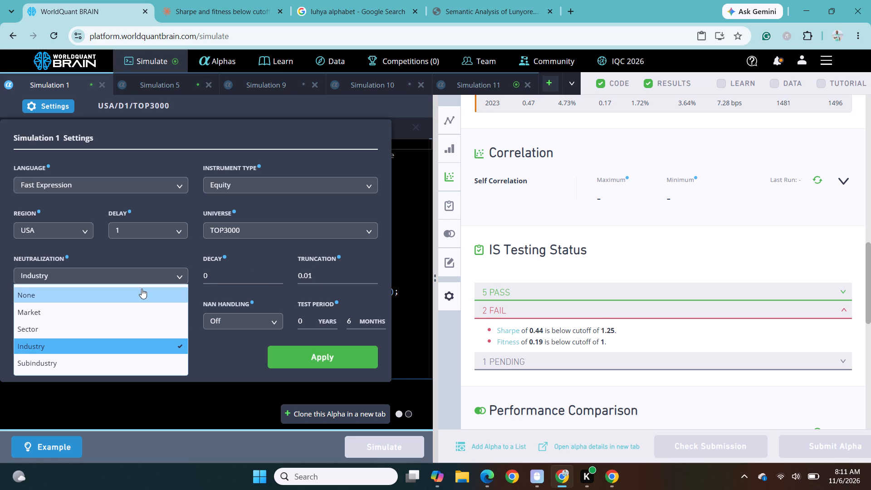
left_click(327, 359)
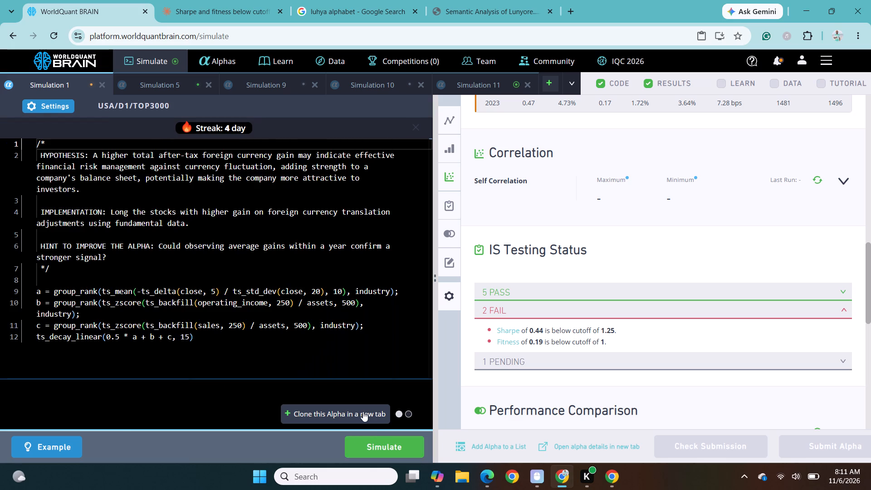
left_click(389, 454)
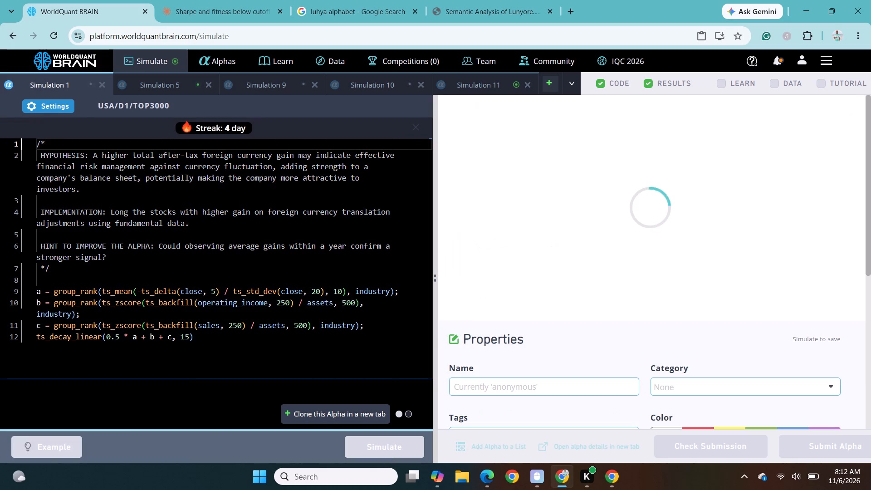
Open Simulation 11's new results, reveal the test period and examine the failed IS Testing Status checks.
left_click(460, 83)
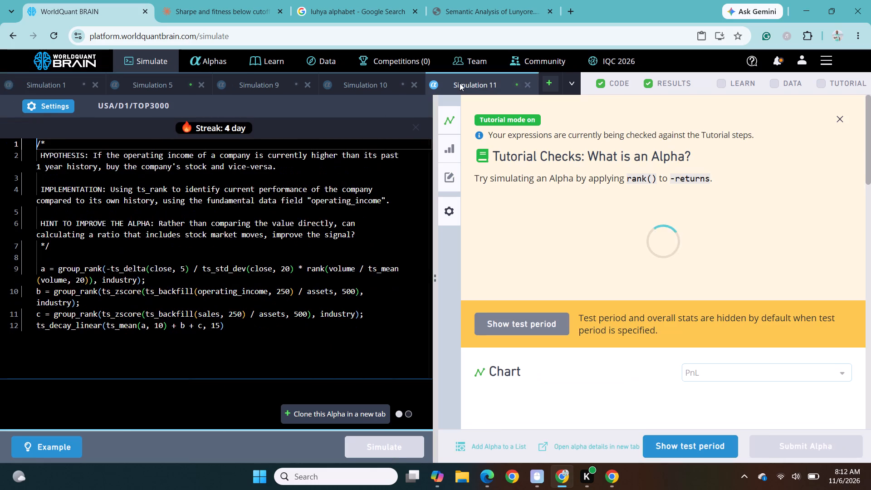
left_click(686, 450)
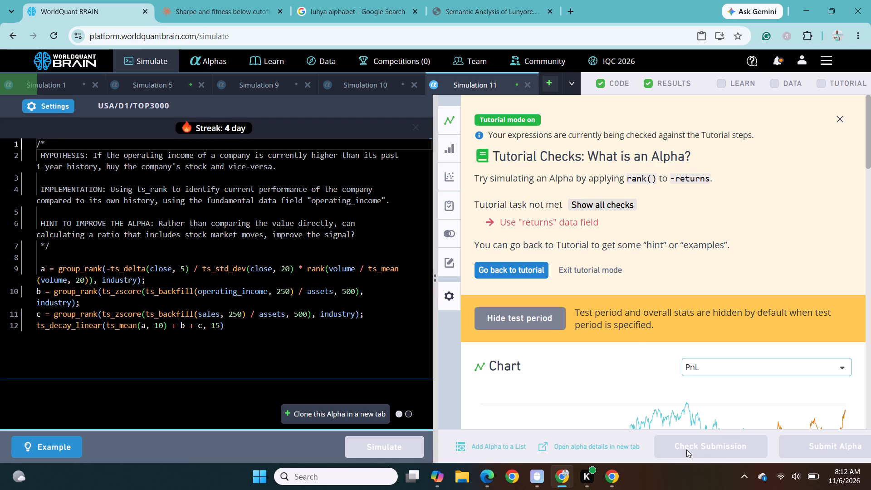
scroll(659, 319, "down", 1)
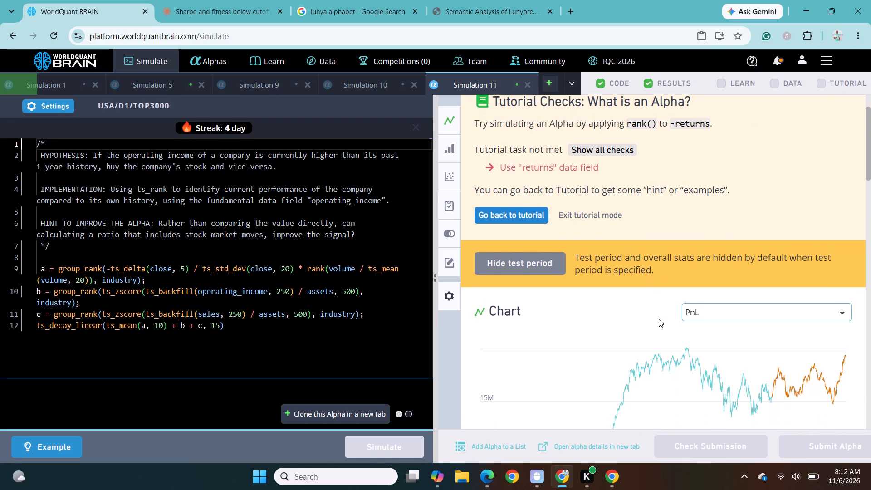
scroll(659, 319, "down", 4)
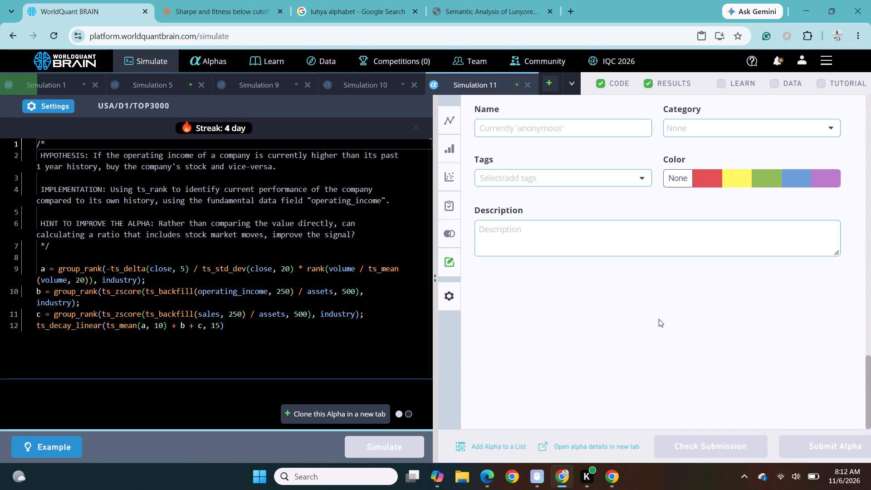
scroll(649, 311, "up", 4)
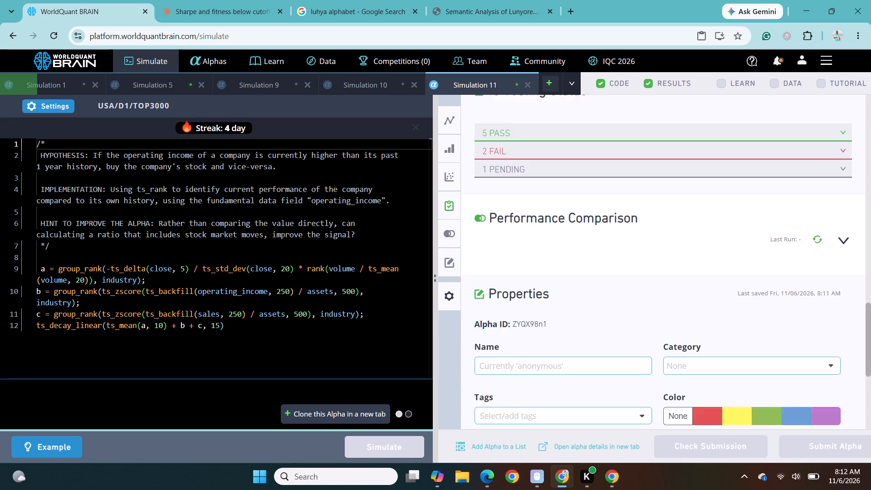
scroll(649, 311, "up", 1)
left_click(583, 242)
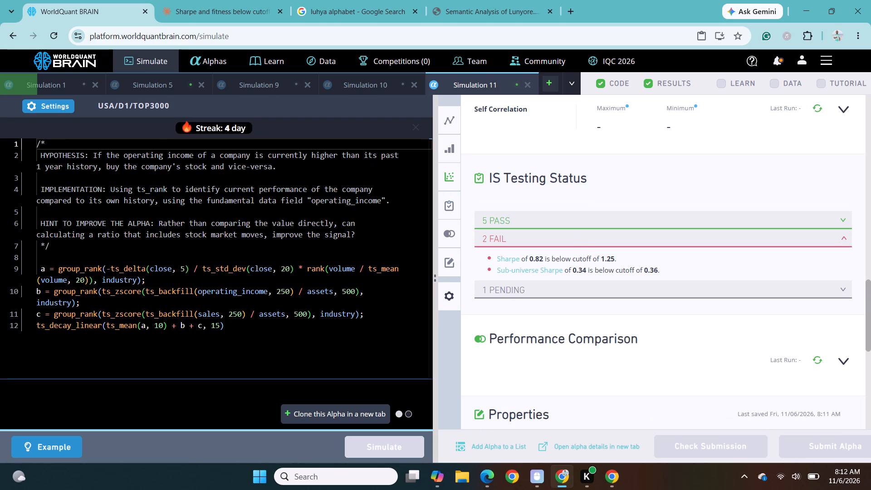
Set Simulation 11's Truncation to 0.02, apply the settings and run the simulation.
left_click(57, 106)
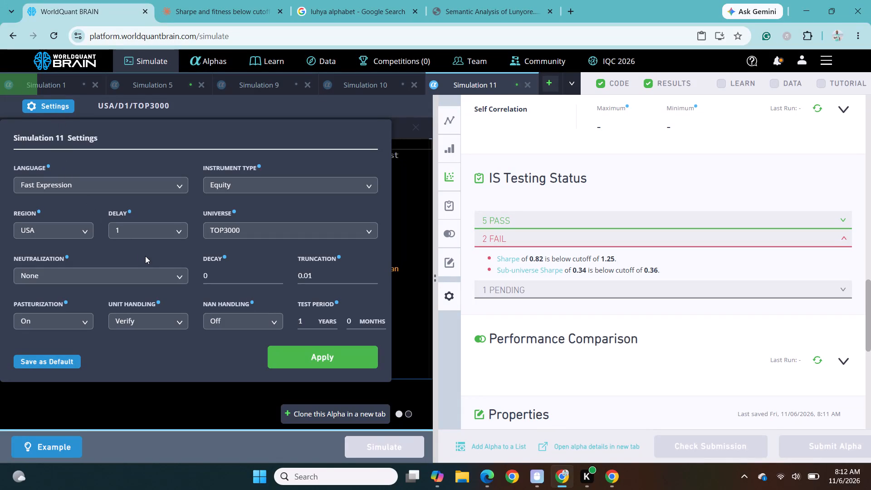
left_click(320, 274)
key("BackSpace")
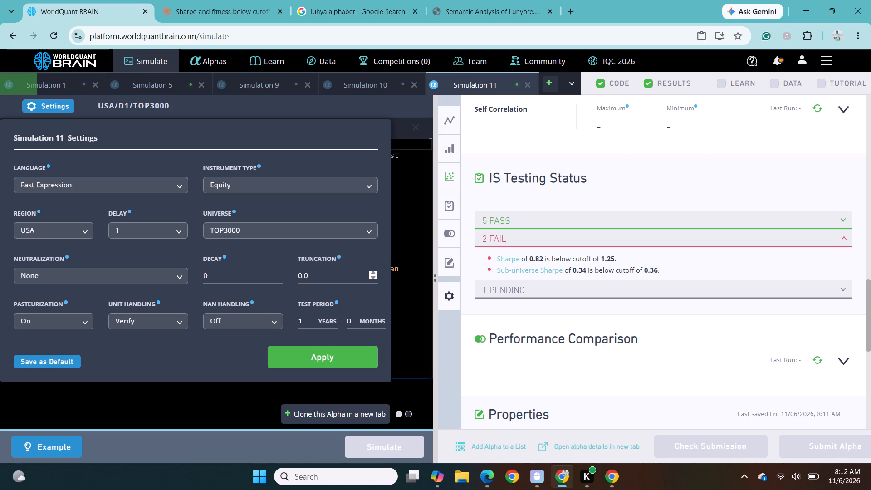
key("2")
left_click(331, 357)
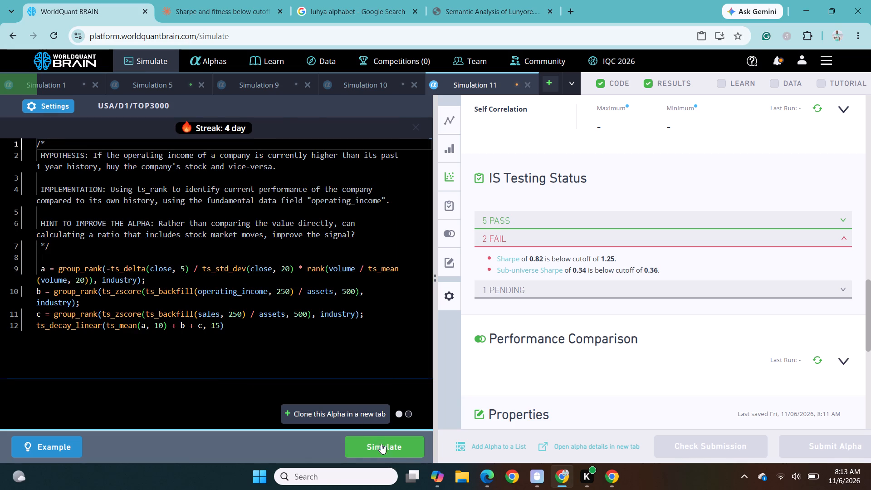
left_click(389, 450)
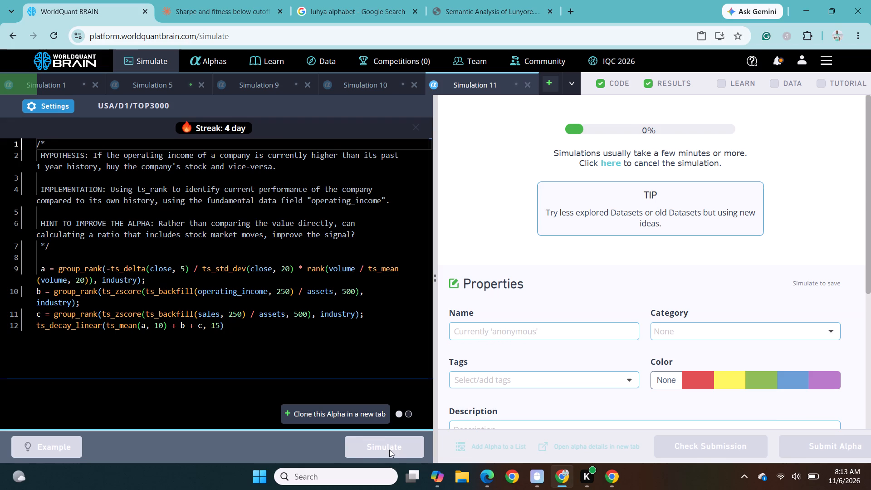
Open Simulation 5's results and examine the failed checks under IS Testing Status.
left_click(164, 85)
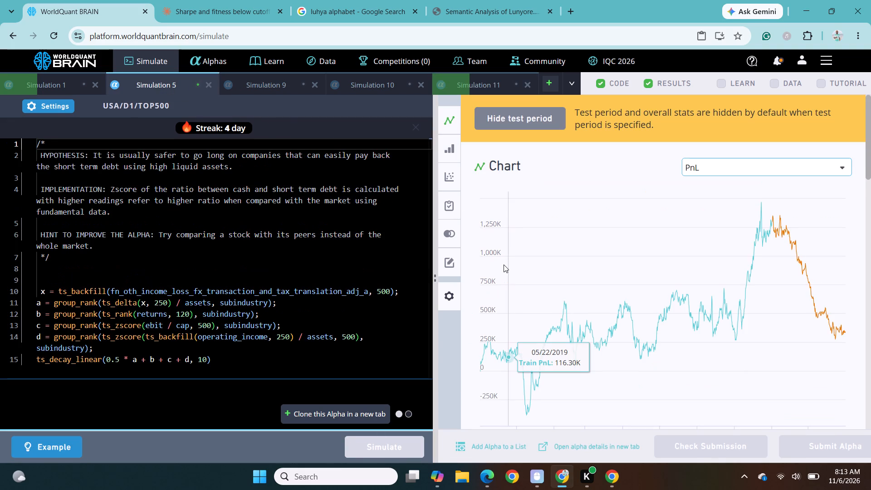
scroll(495, 209, "down", 4)
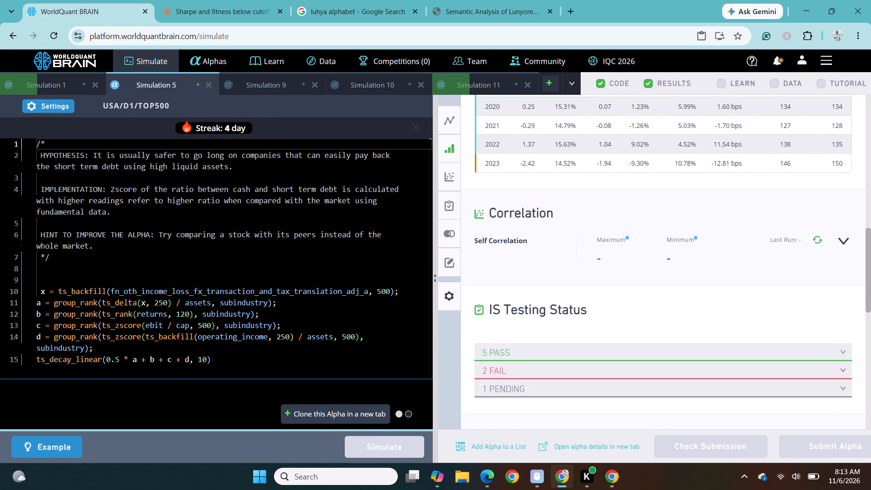
scroll(495, 209, "down", 3)
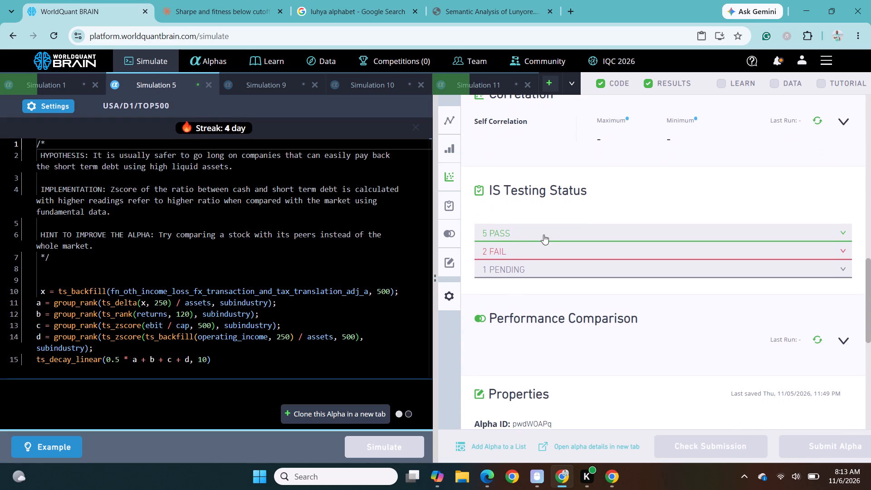
left_click(551, 247)
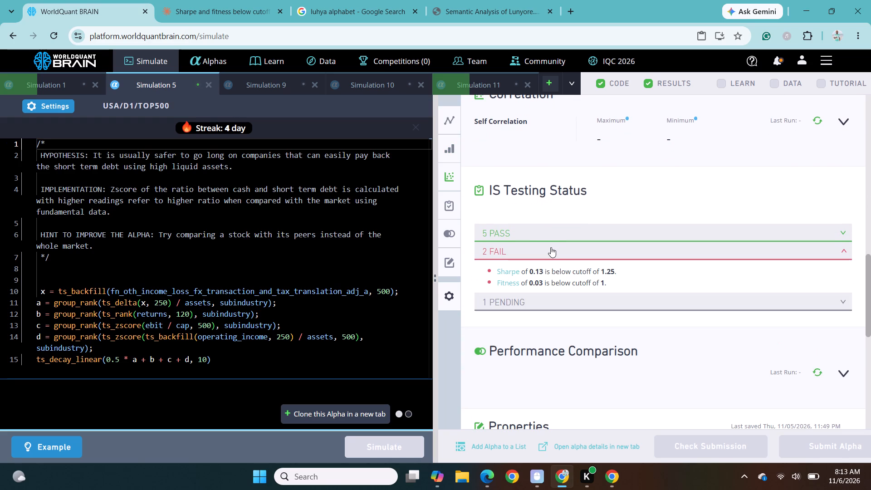
Set Simulation 5's Neutralization to None, Truncation to 0.04 and Universe to TOP3000, apply the settings and run the simulation.
left_click(51, 103)
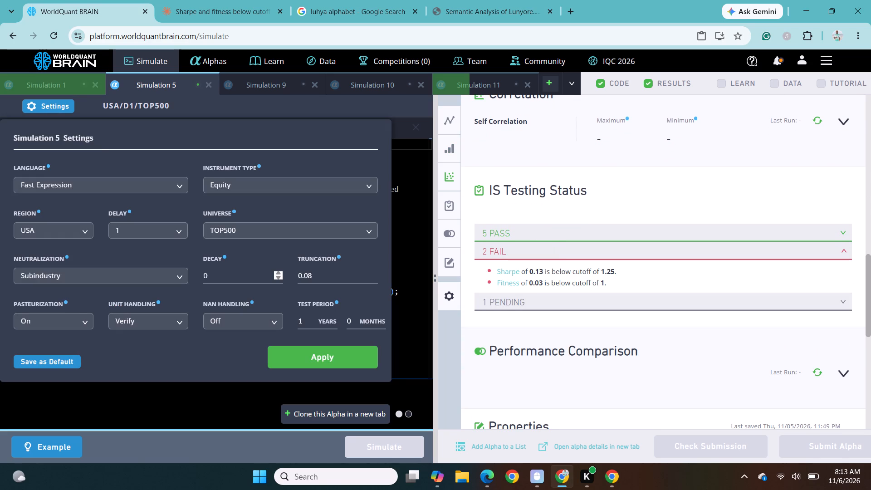
left_click(178, 270)
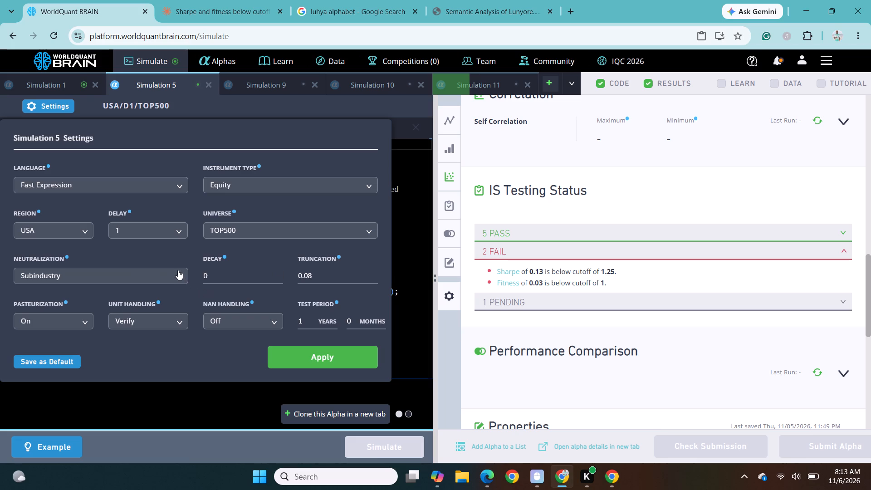
left_click(130, 294)
left_click(312, 273)
key("BackSpace")
key("4")
left_click(371, 227)
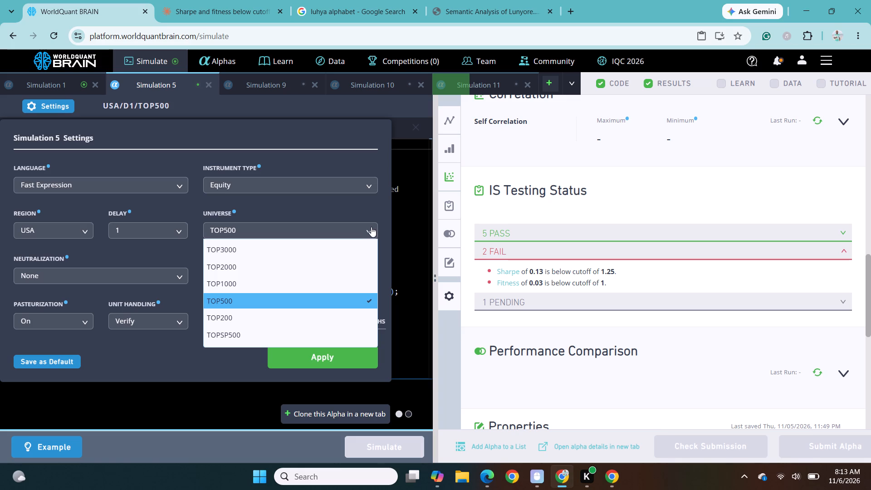
left_click(313, 250)
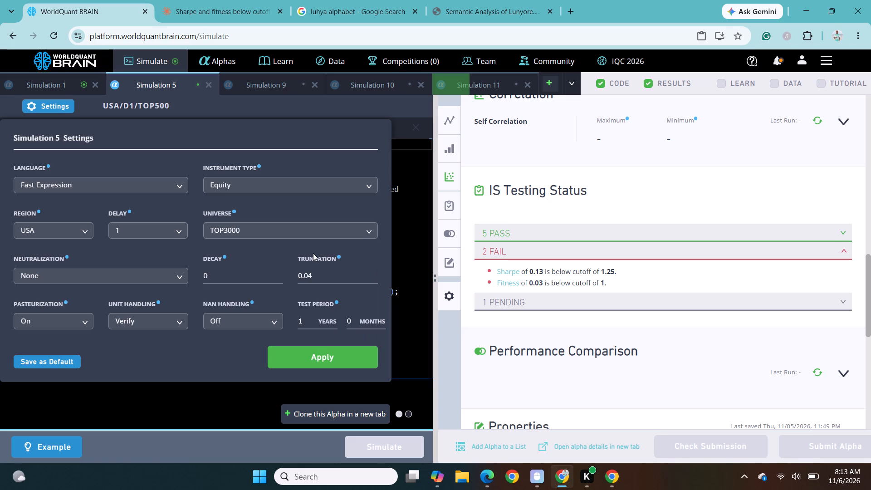
left_click(345, 363)
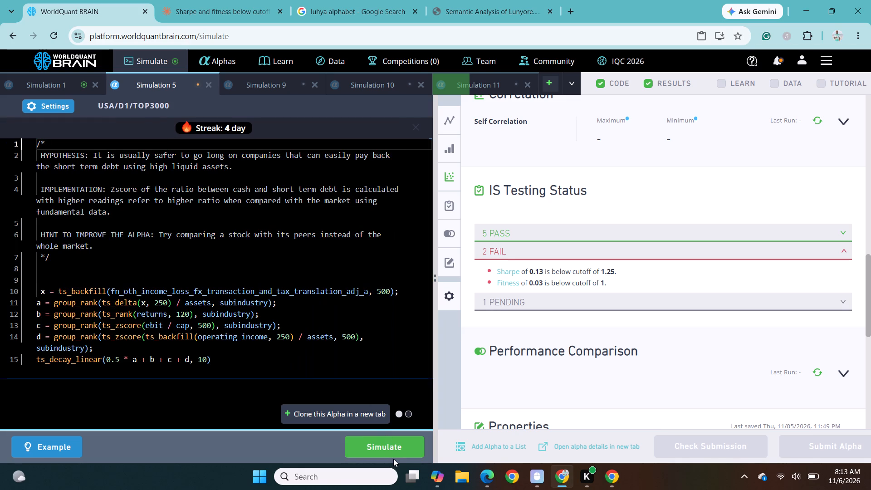
left_click(384, 442)
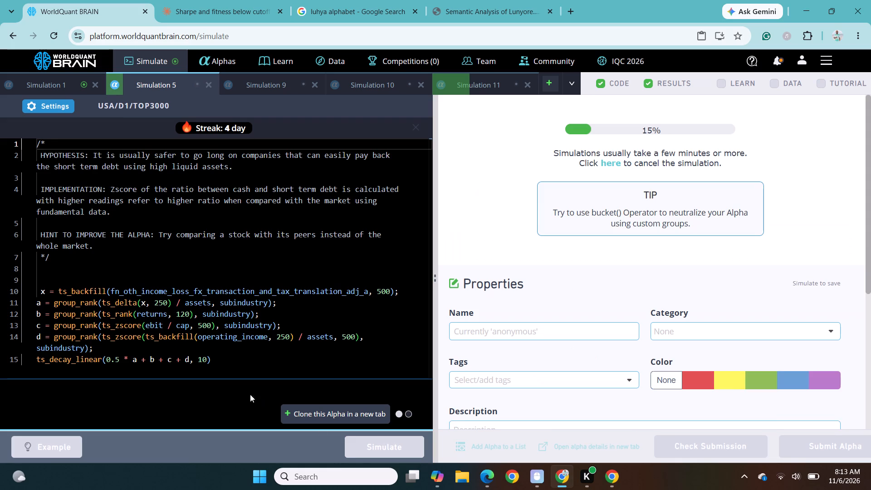
Open Simulation 1's new results, reveal the test period and examine the failed IS Testing Status checks.
left_click(51, 81)
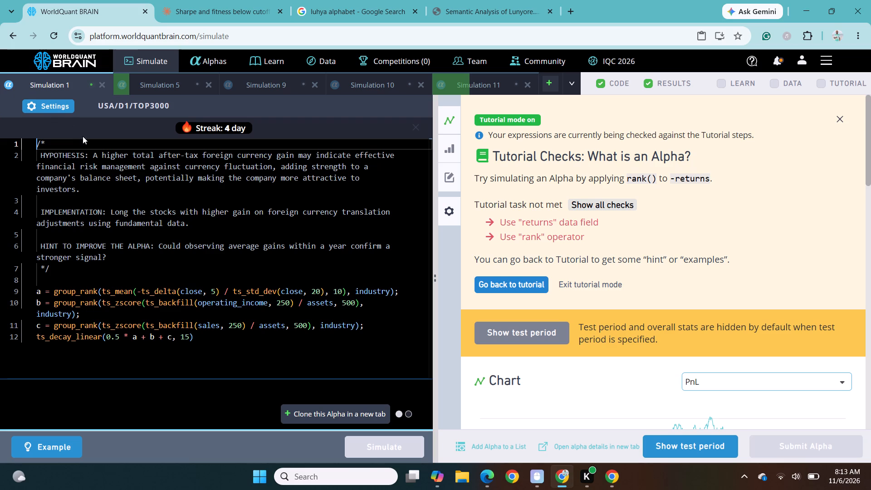
left_click(680, 444)
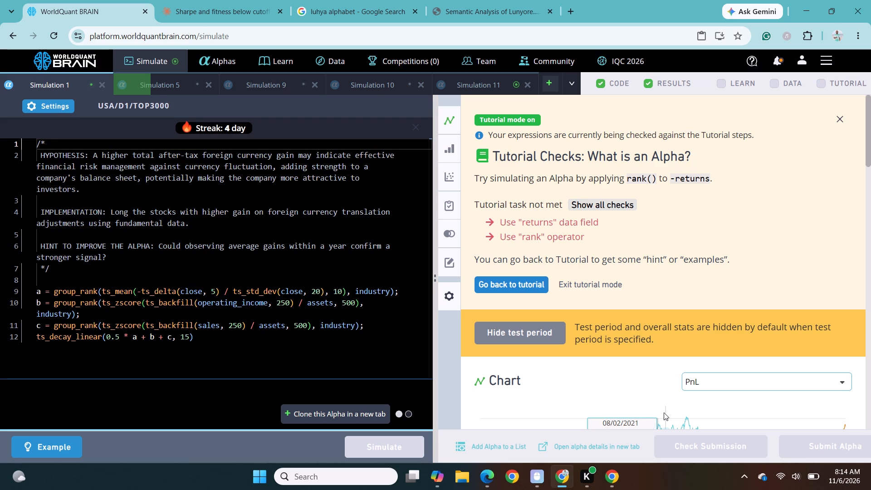
left_click(553, 390)
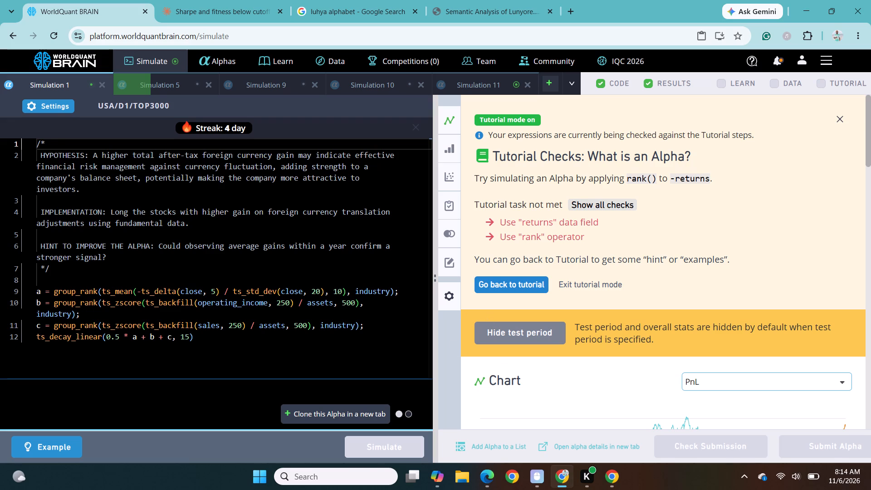
scroll(604, 320, "down", 1)
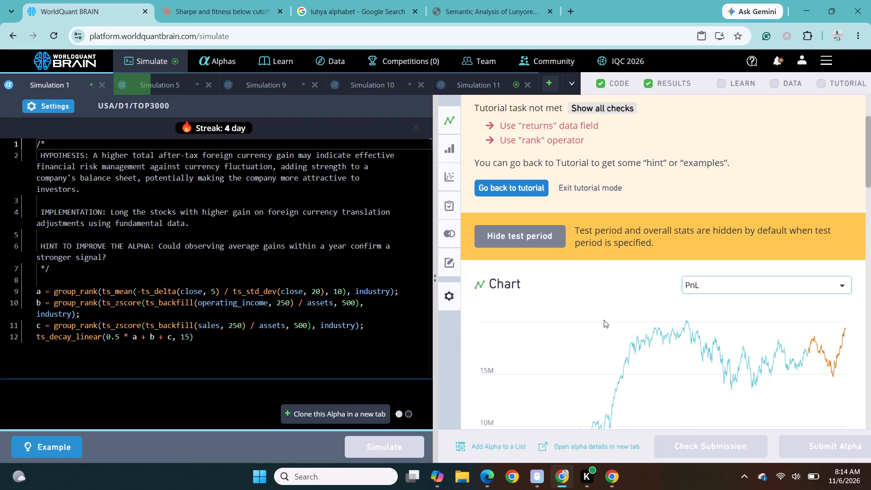
scroll(604, 320, "down", 6)
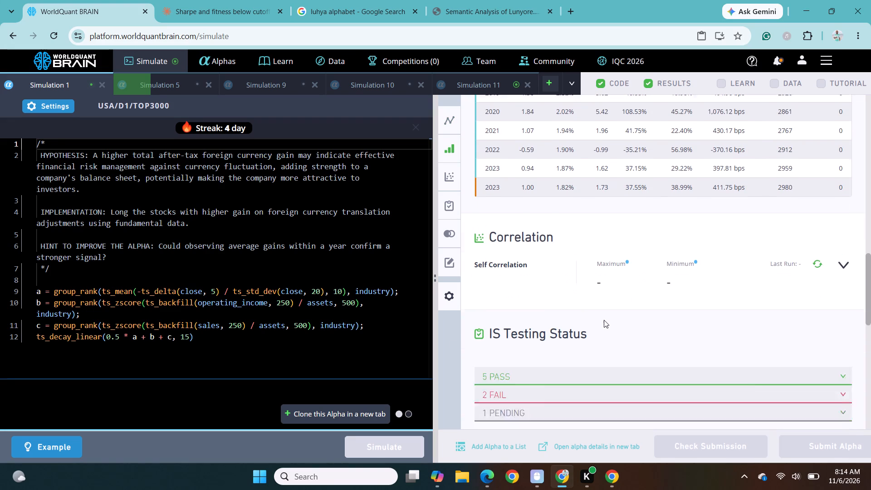
scroll(604, 320, "down", 1)
left_click(575, 382)
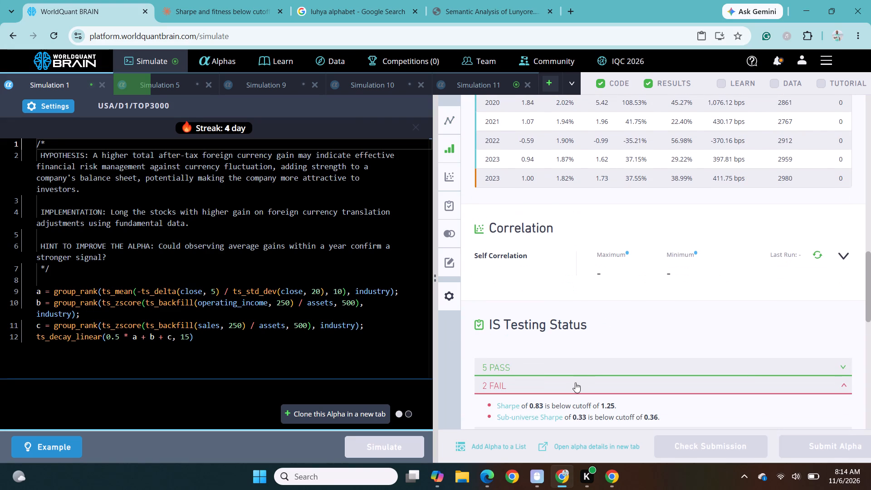
scroll(575, 382, "down", 1)
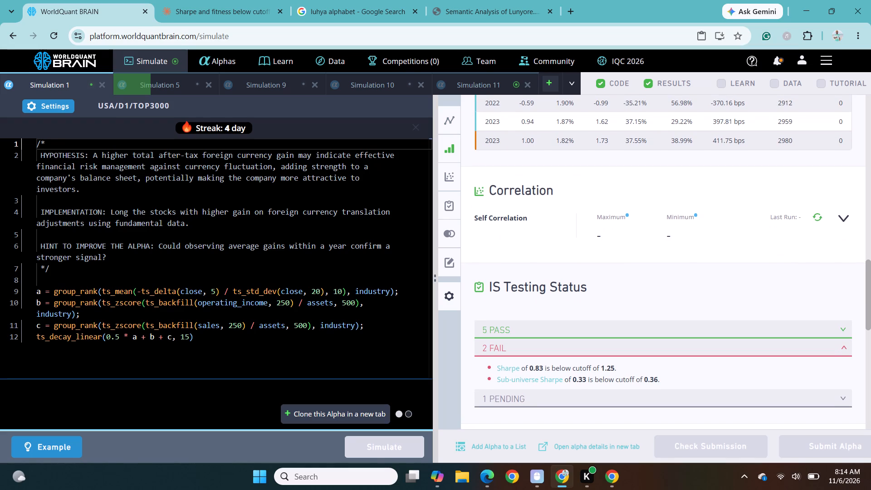
Set Simulation 1's Truncation to 0.04, apply the settings and run the simulation.
left_click(51, 102)
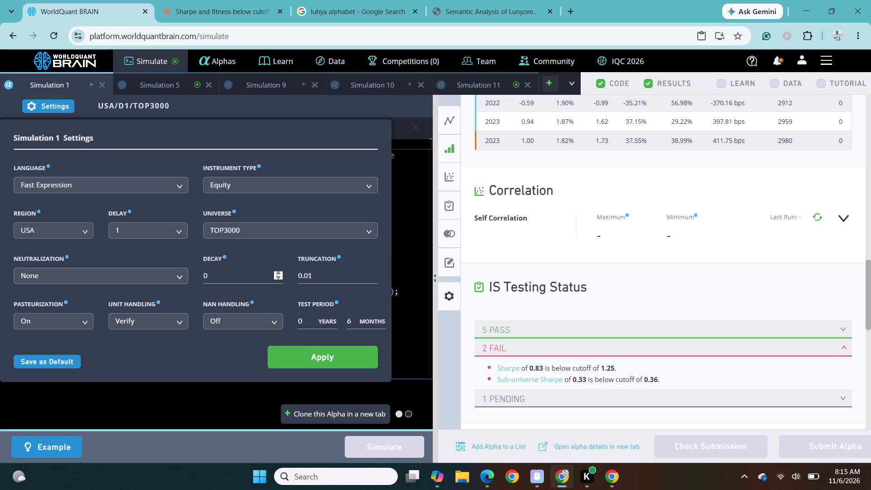
left_click(319, 277)
key("BackSpace")
key("4")
left_click(323, 357)
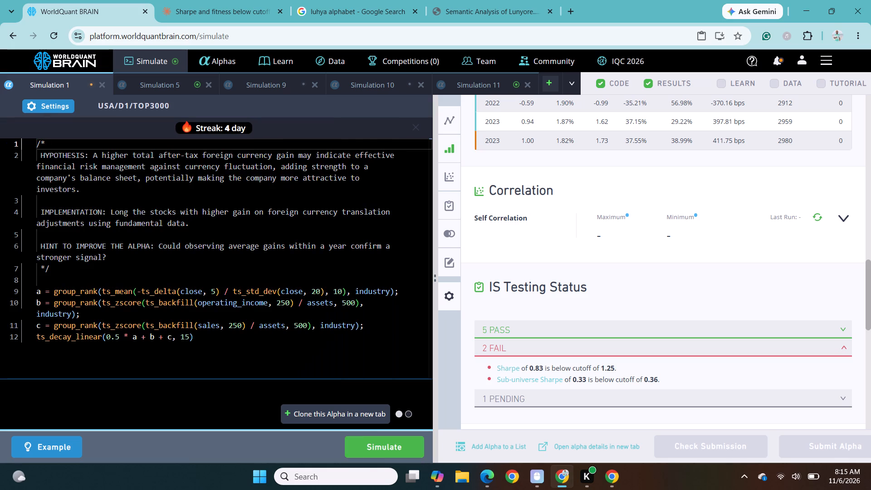
left_click(379, 450)
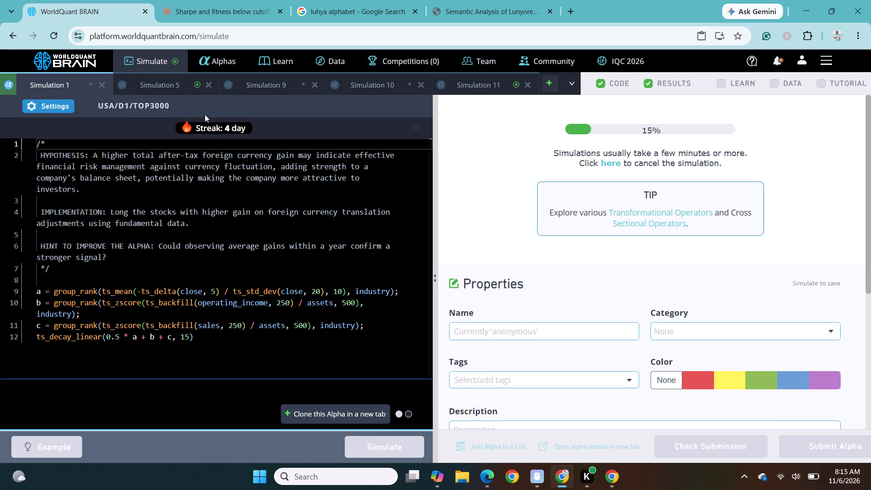
Open Simulation 11's new results.
left_click(472, 82)
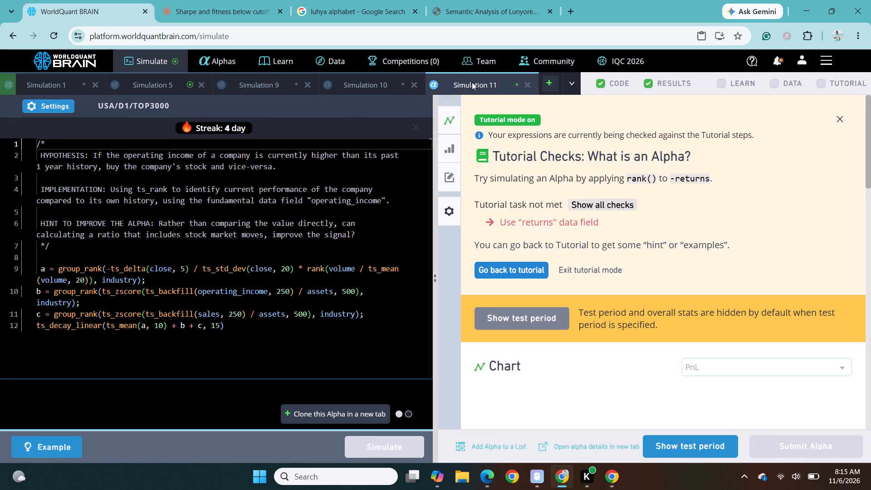
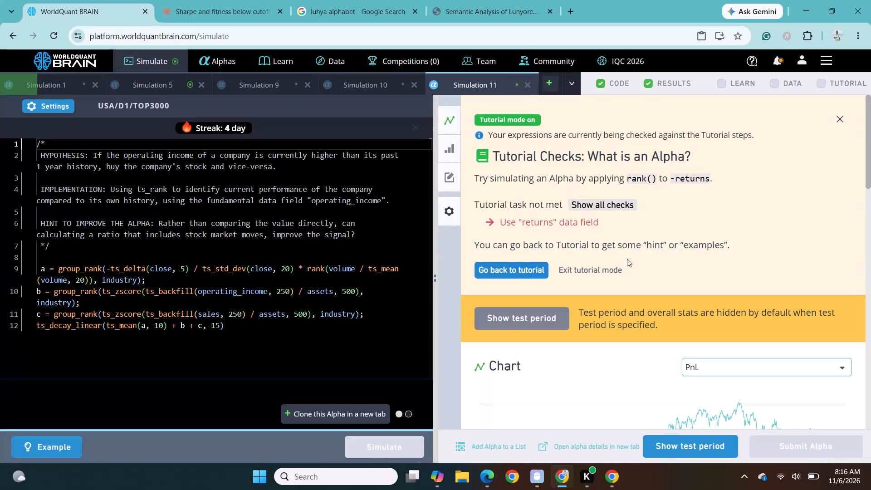
Reveal the test period in Simulation 11's results and examine the PnL chart and the IS Summary.
left_click(687, 446)
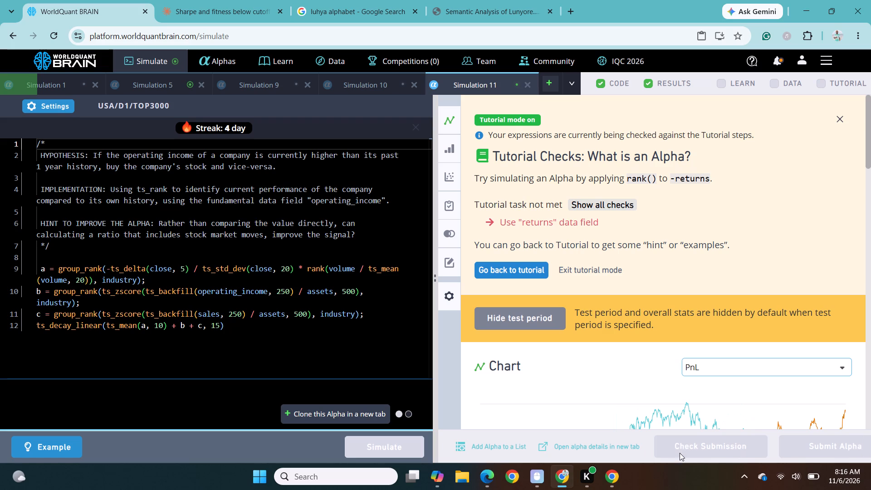
scroll(688, 397, "down", 2)
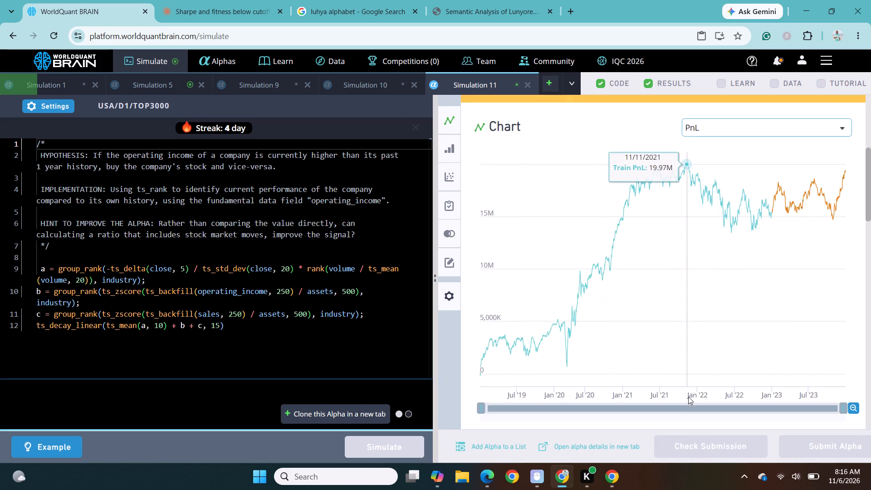
scroll(688, 397, "down", 1)
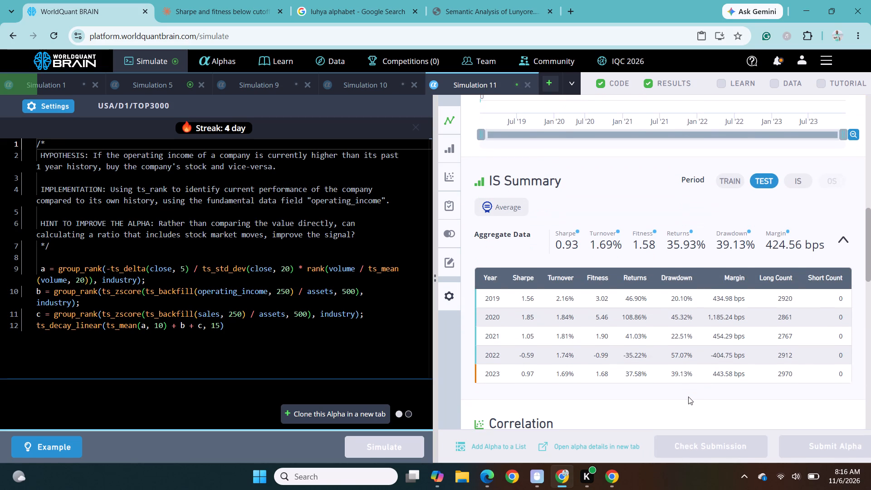
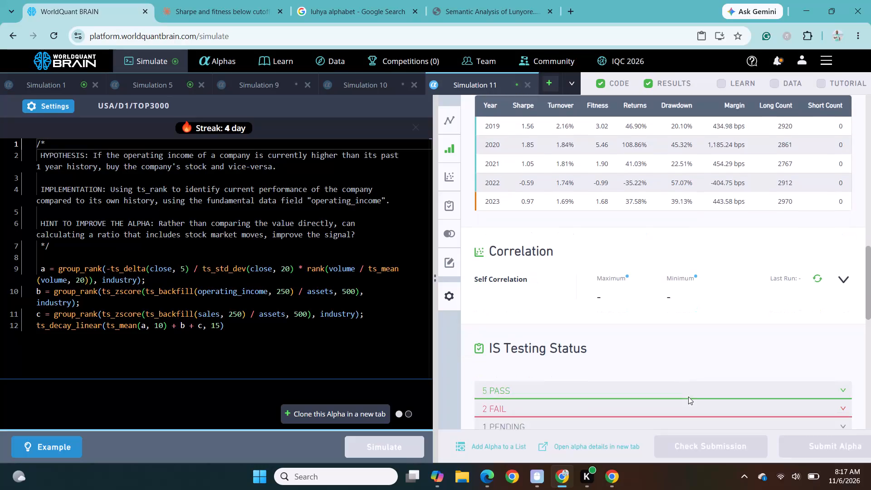
Expand the failed tests in Simulation 11's IS Testing Status and examine which cutoffs the alpha misses.
scroll(688, 397, "down", 1)
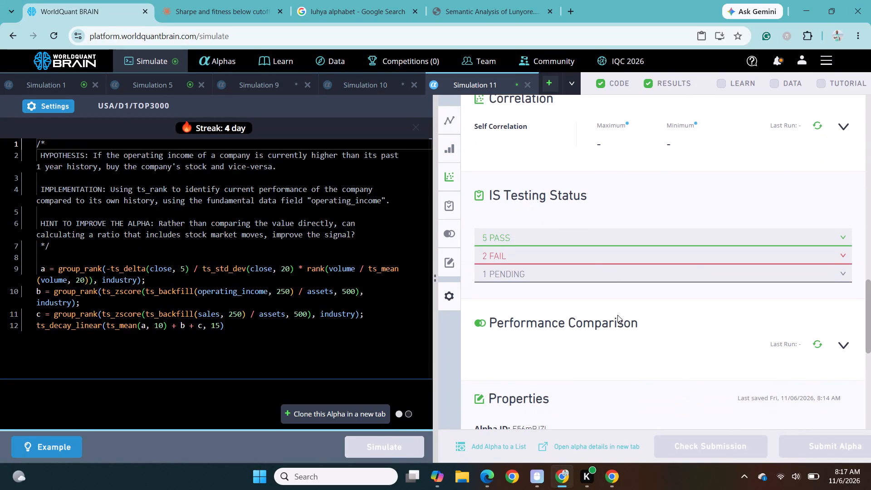
left_click(581, 260)
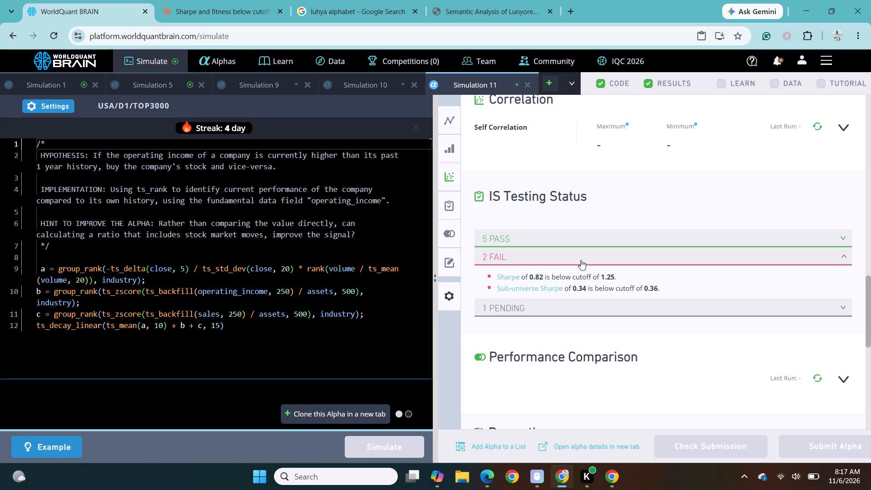
scroll(581, 260, "up", 1)
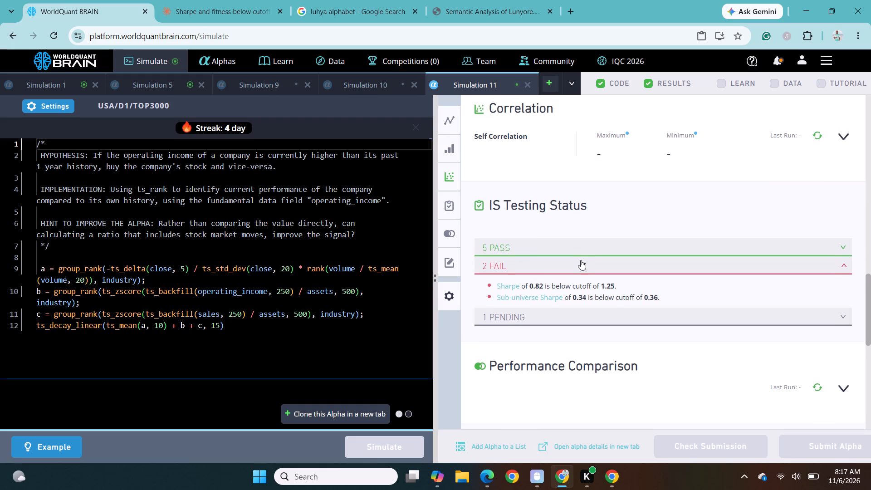
scroll(581, 260, "up", 2)
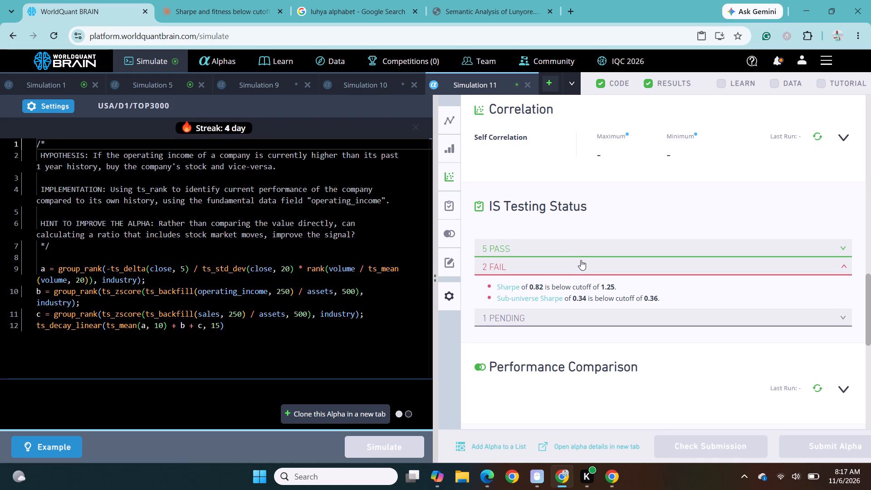
scroll(581, 260, "up", 3)
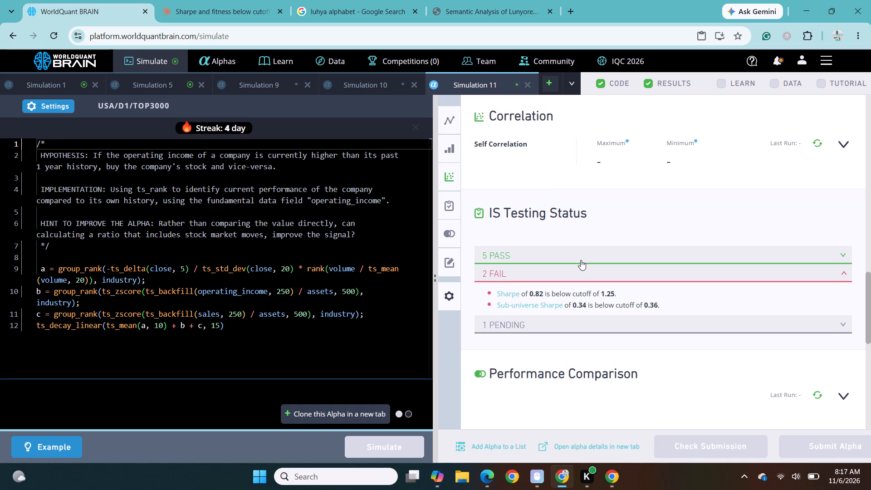
scroll(581, 260, "down", 2)
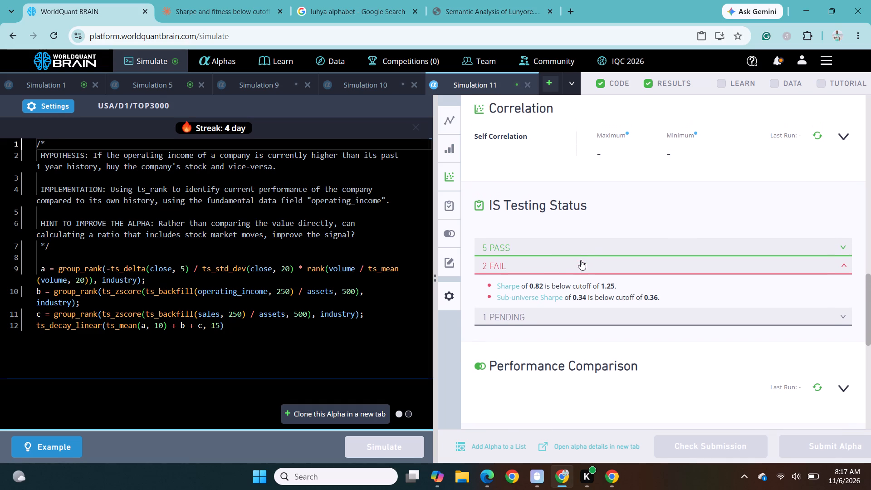
scroll(581, 260, "down", 1)
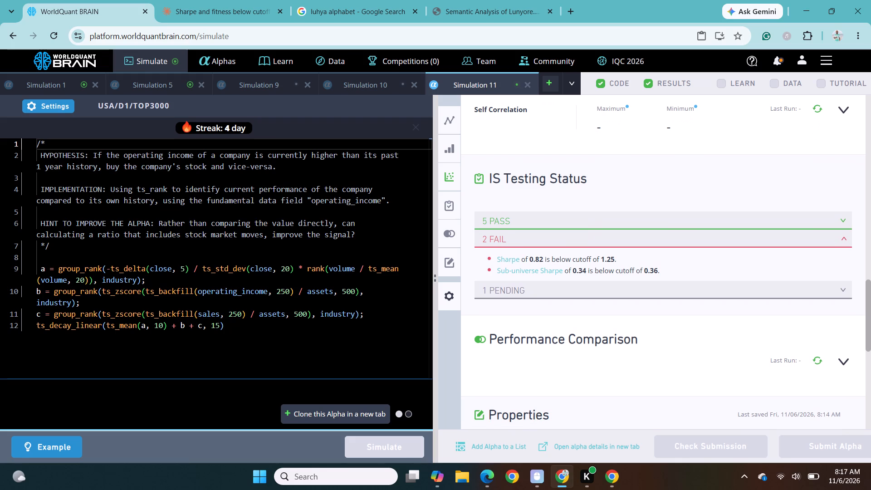